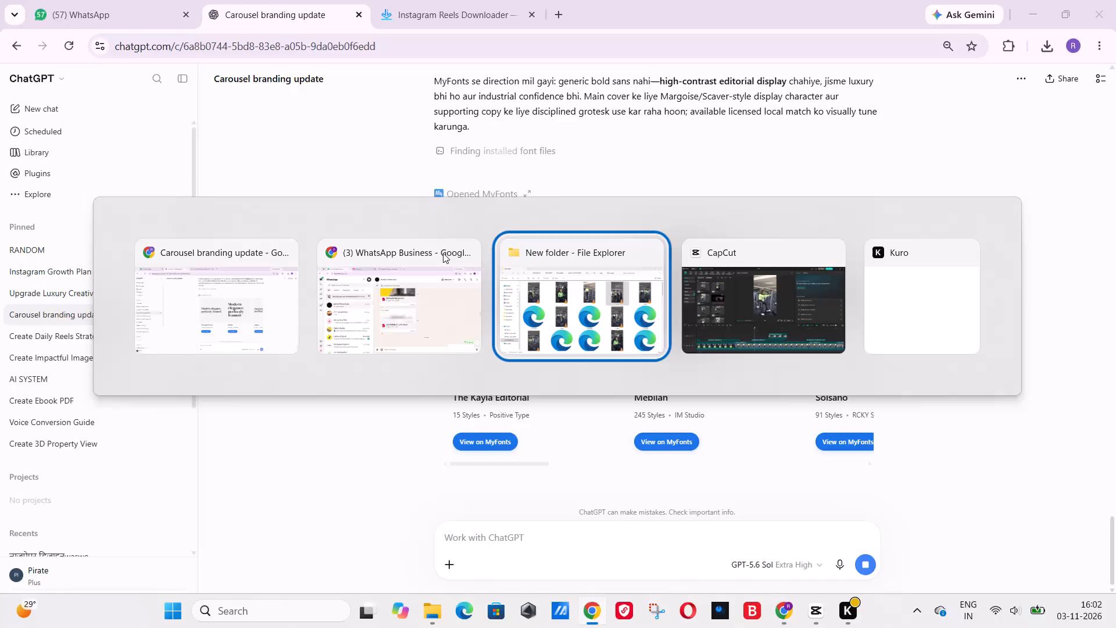
Switch to CapCut and play the timeline from the start of the first 3.MP4 clip into 4.MP4.
key("alt+Tab")
left_click(524, 471)
left_click(488, 470)
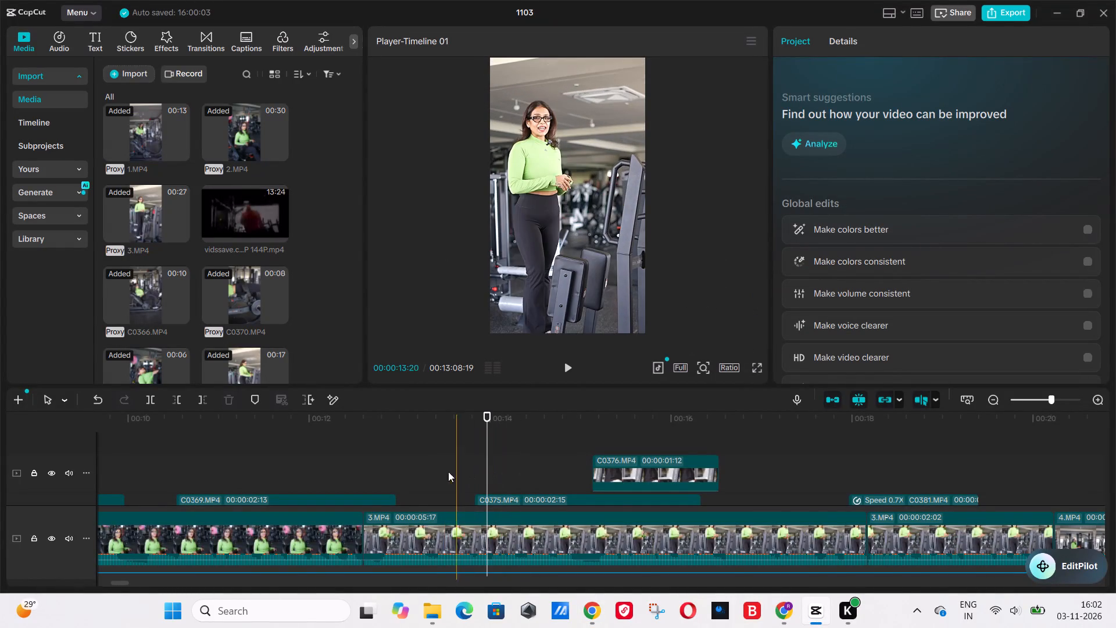
left_click(445, 472)
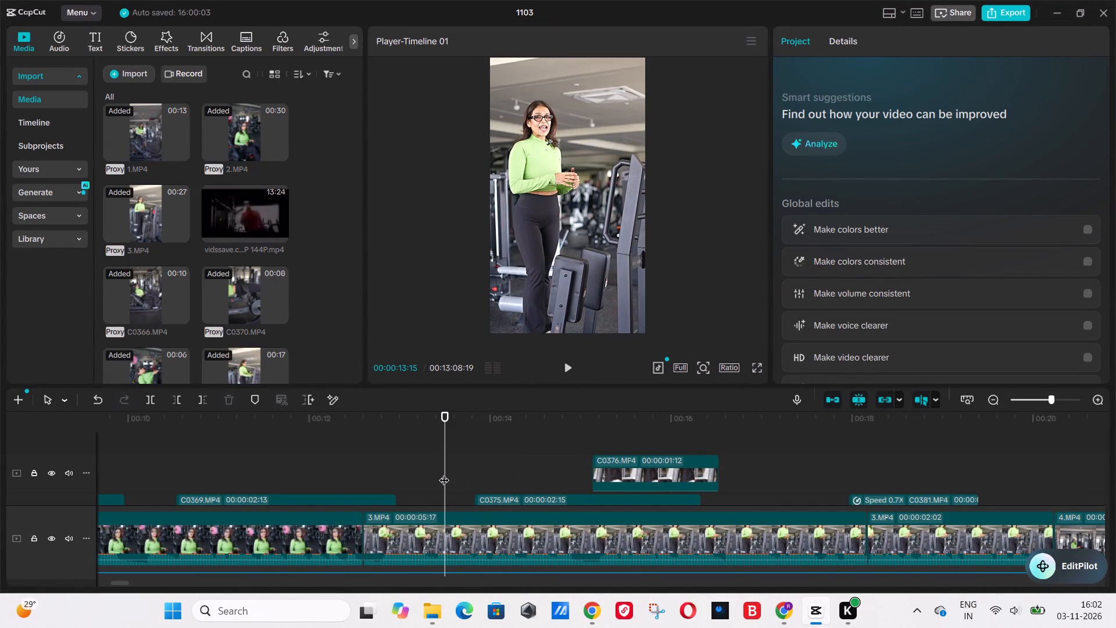
left_click(361, 469)
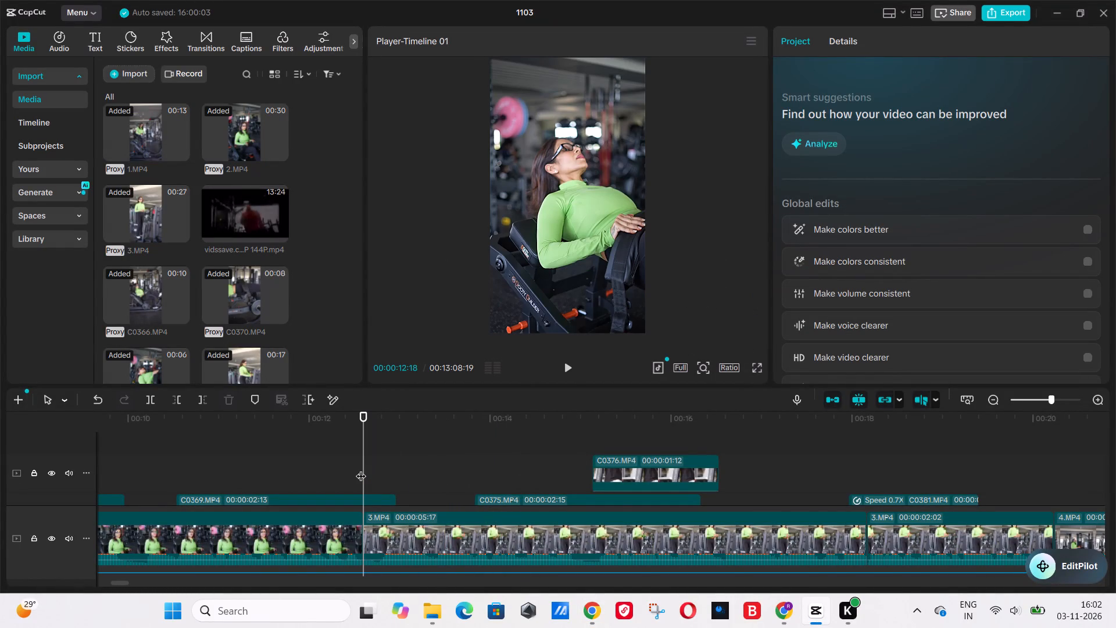
key("space")
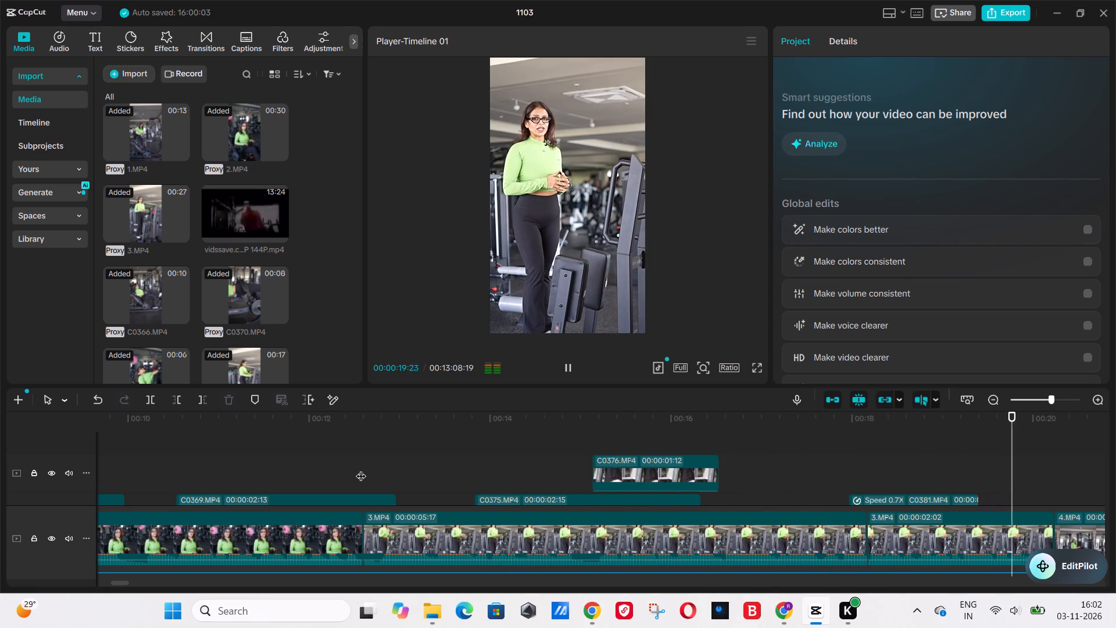
scroll(361, 469, "down", 3)
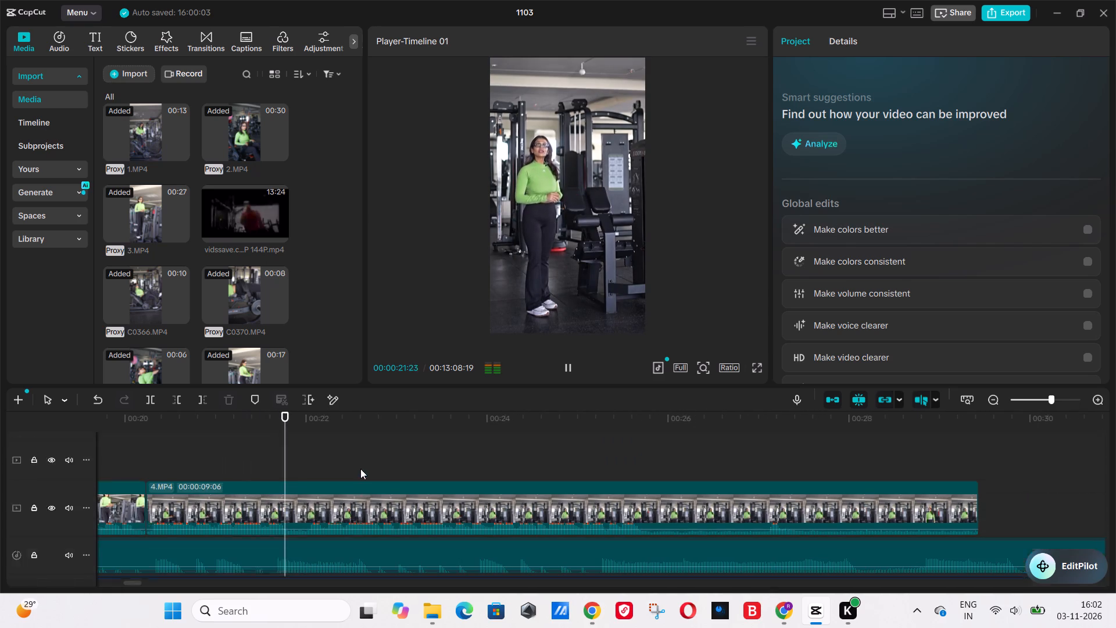
scroll(360, 469, "down", 3)
key("space")
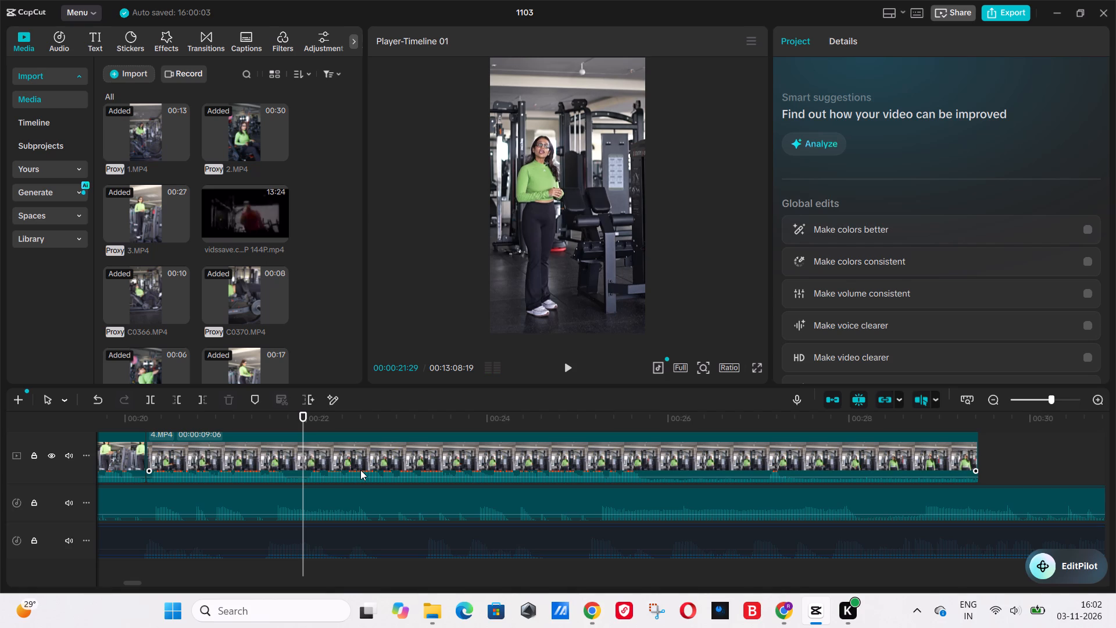
Replay the cut from 3.MP4 into 4.MP4 around 00:20 and review the opening seconds of 4.MP4.
left_click(128, 422)
scroll(133, 439, "up", 5)
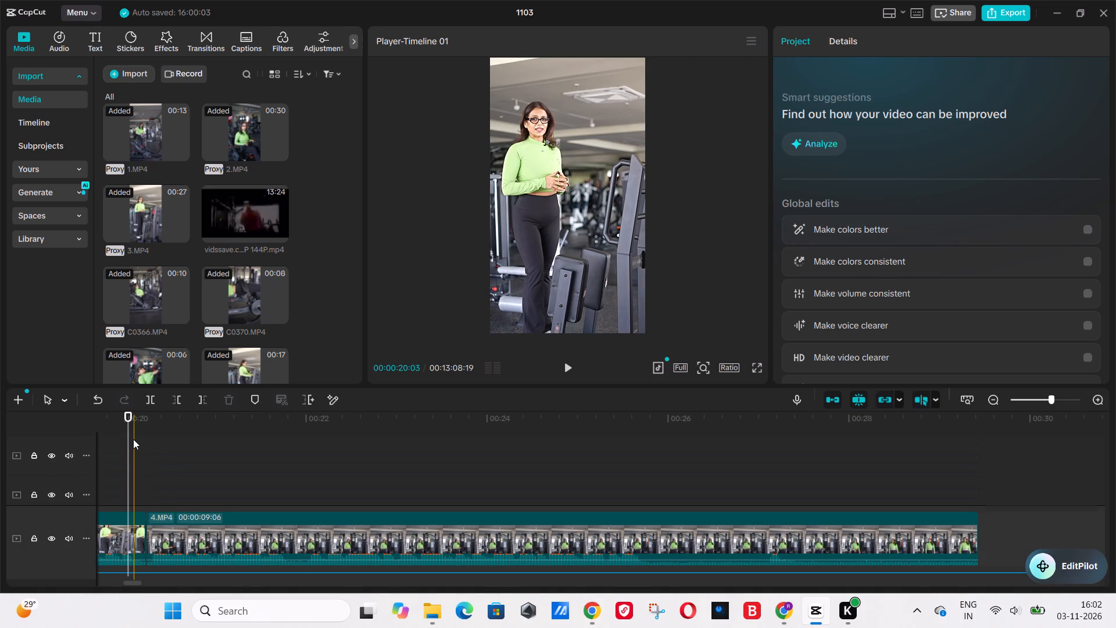
left_click(133, 439)
left_click(128, 435)
left_click(115, 425)
left_click_drag(115, 425, 123, 430)
left_click_drag(279, 420, 303, 436)
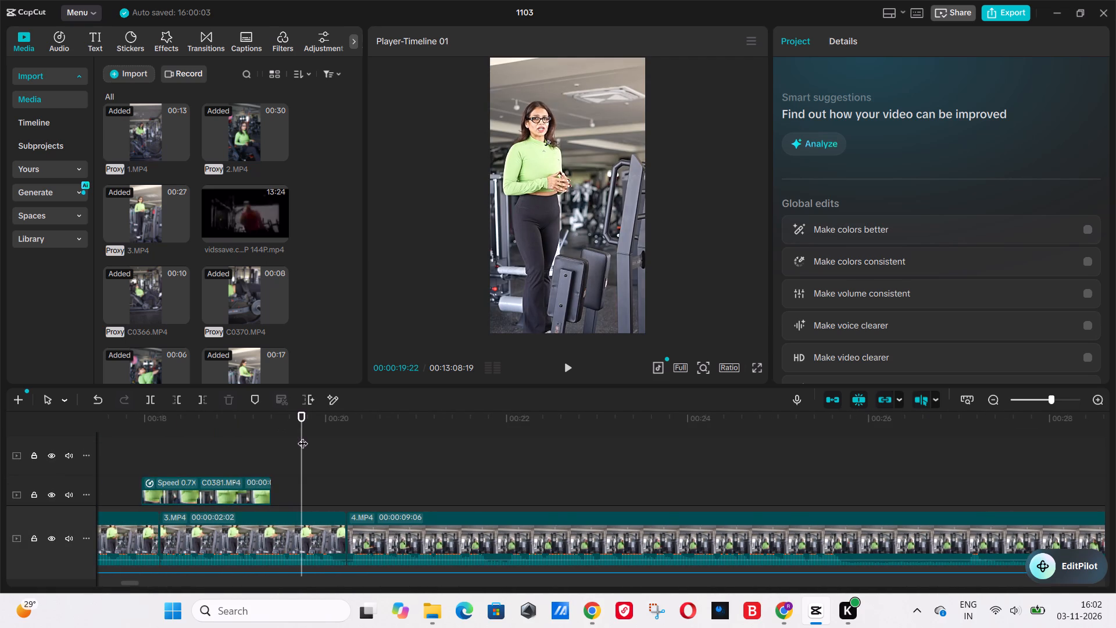
key("space")
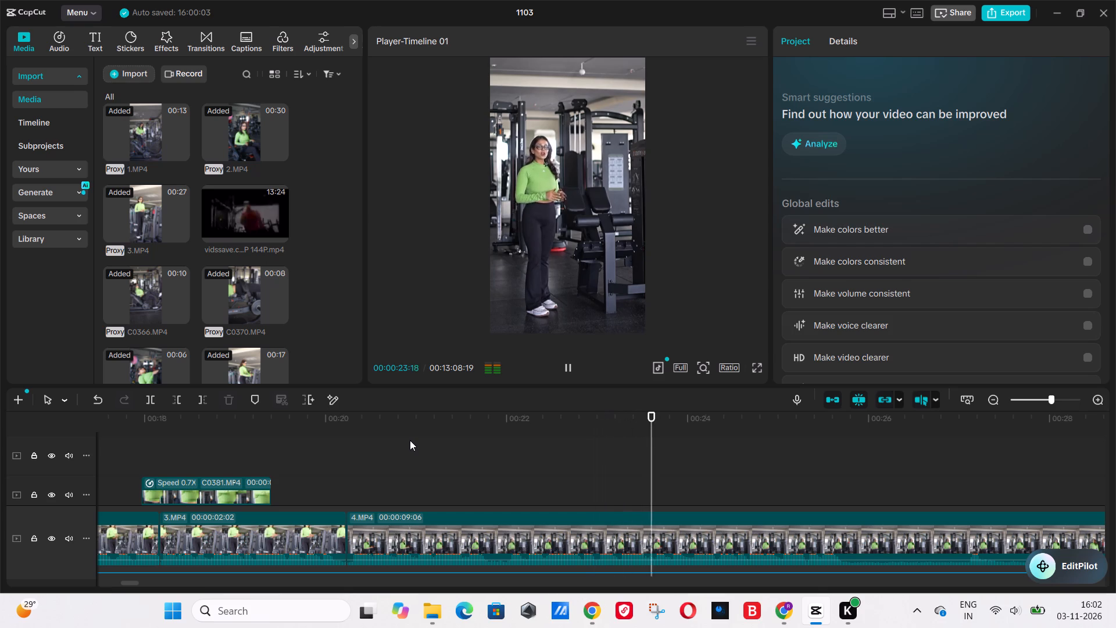
key("space")
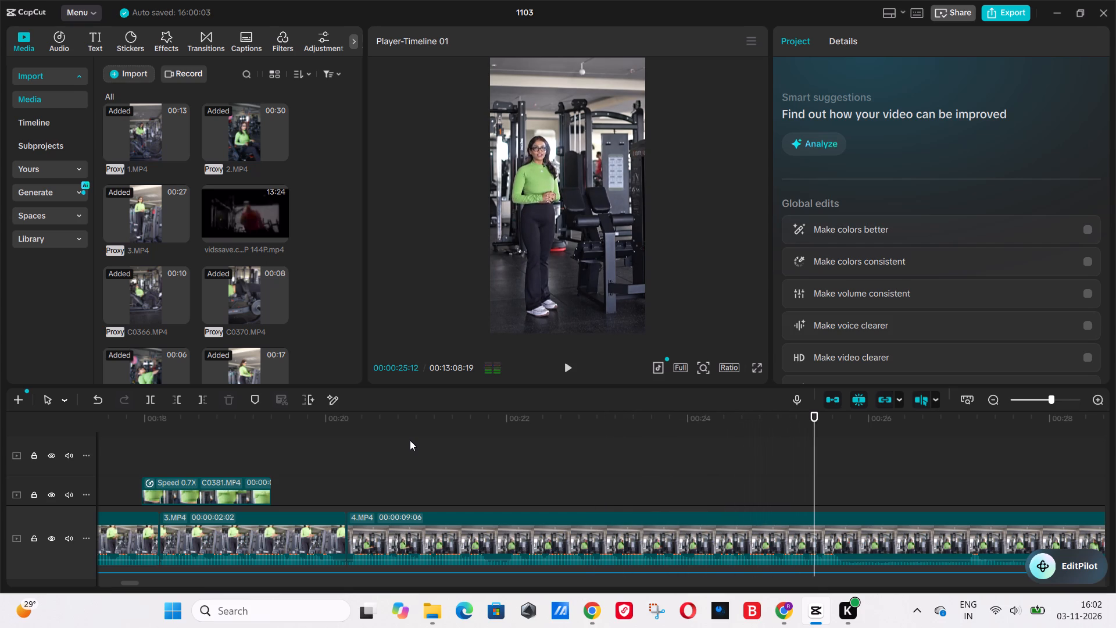
left_click(708, 437)
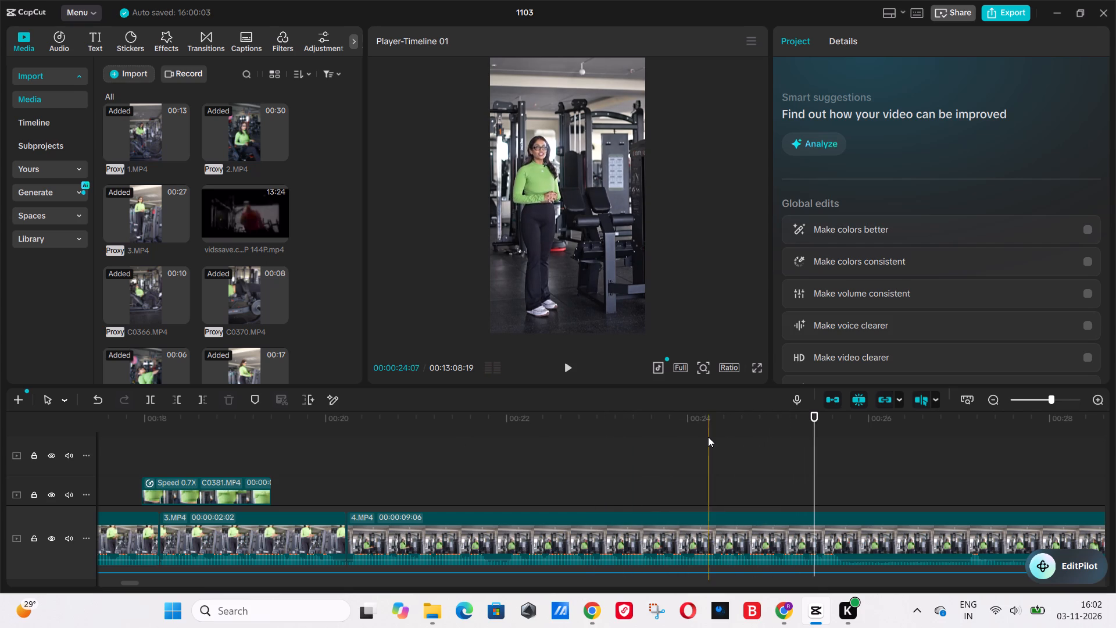
key("space")
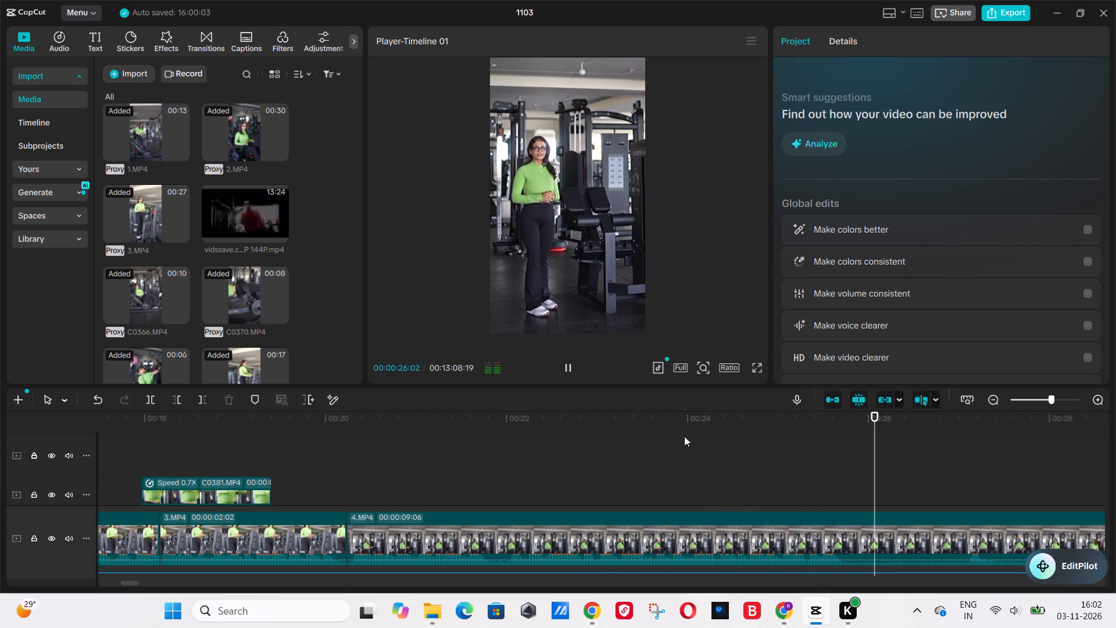
key("space")
left_click(348, 454)
left_click(332, 452)
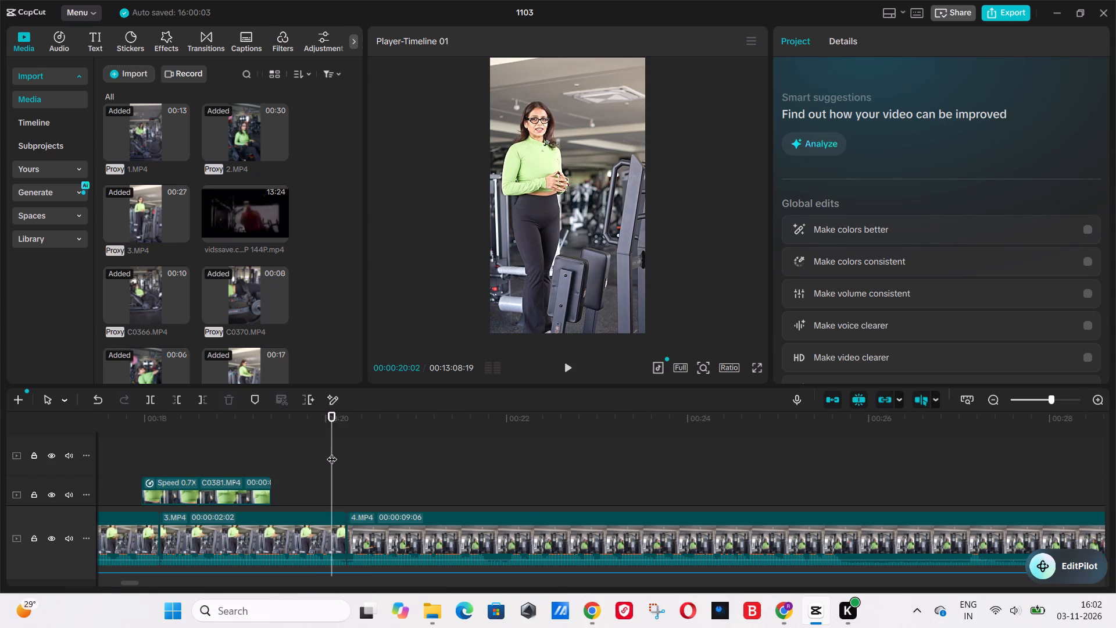
key("space")
key("space")
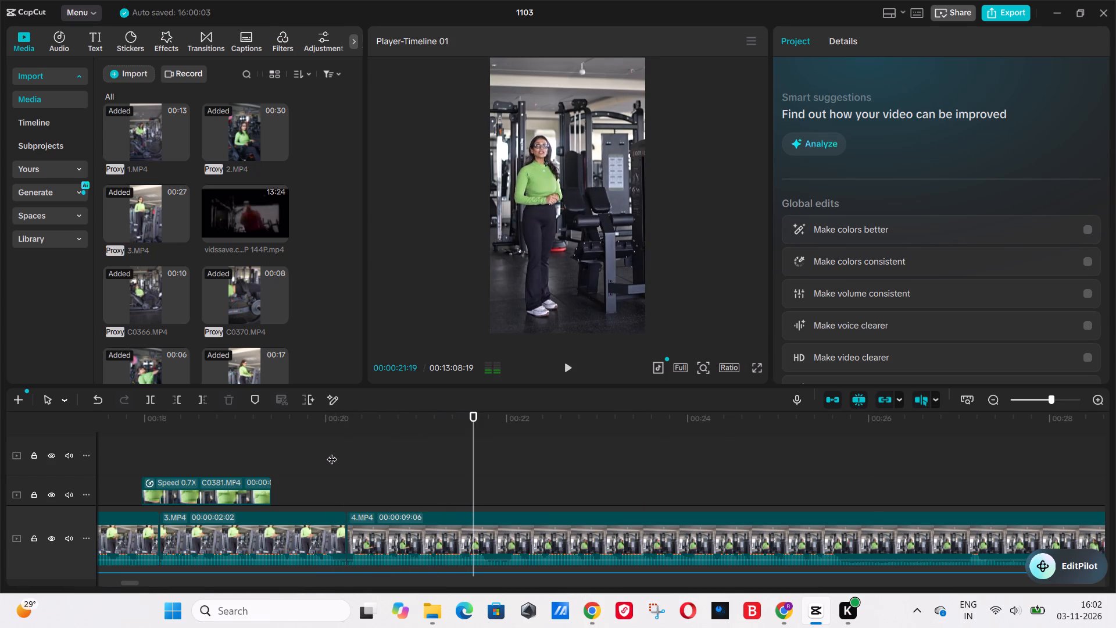
Switch to the footage folder in File Explorer and look through the gym clips for suitable overlay footage.
key("alt+Tab")
key("alt+Tab")
key("alt+Tab")
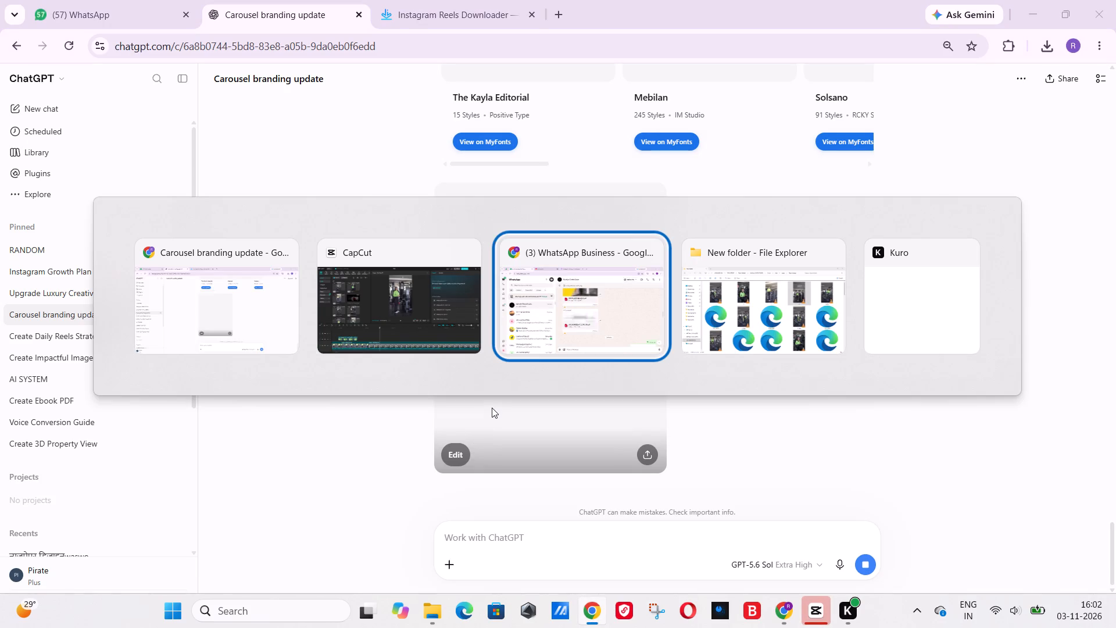
key("alt+Tab")
scroll(554, 338, "down", 3)
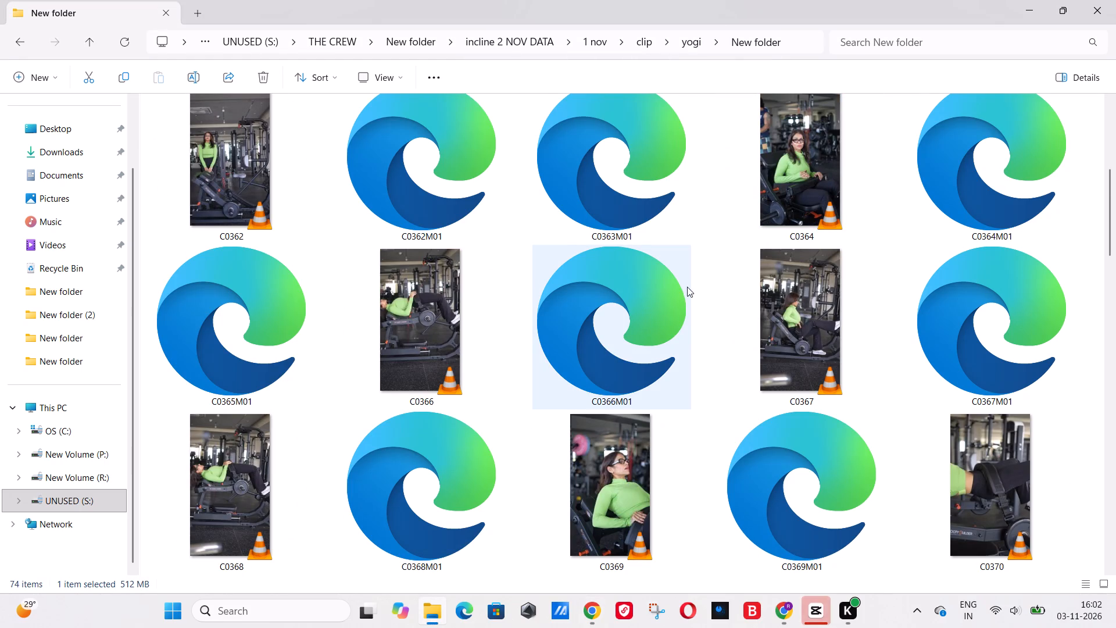
scroll(687, 286, "up", 2)
scroll(687, 285, "down", 5)
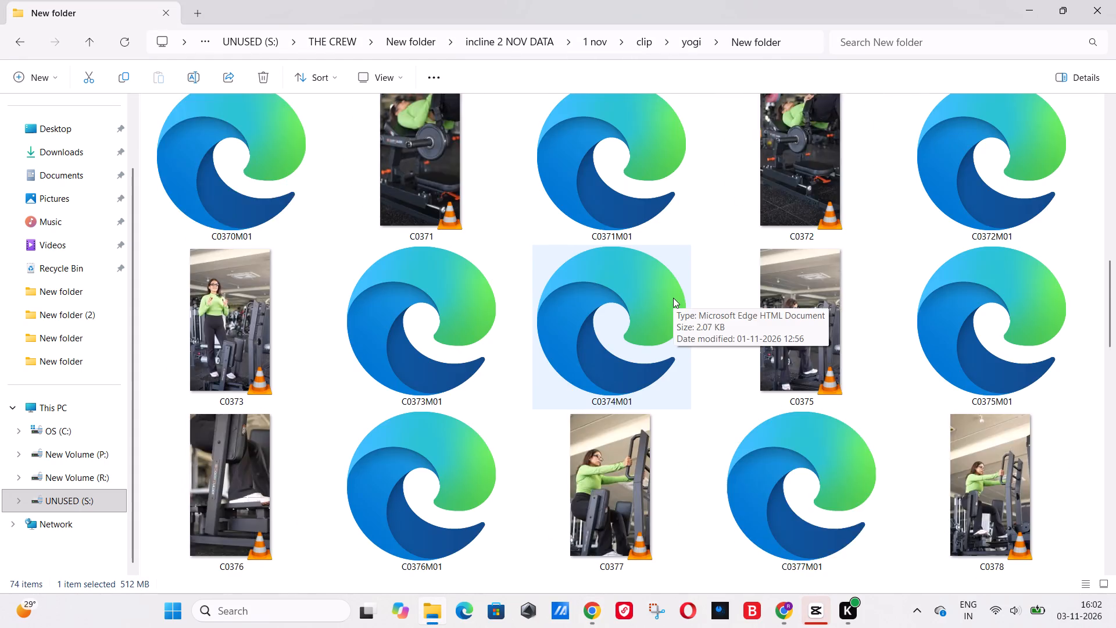
scroll(673, 298, "down", 5)
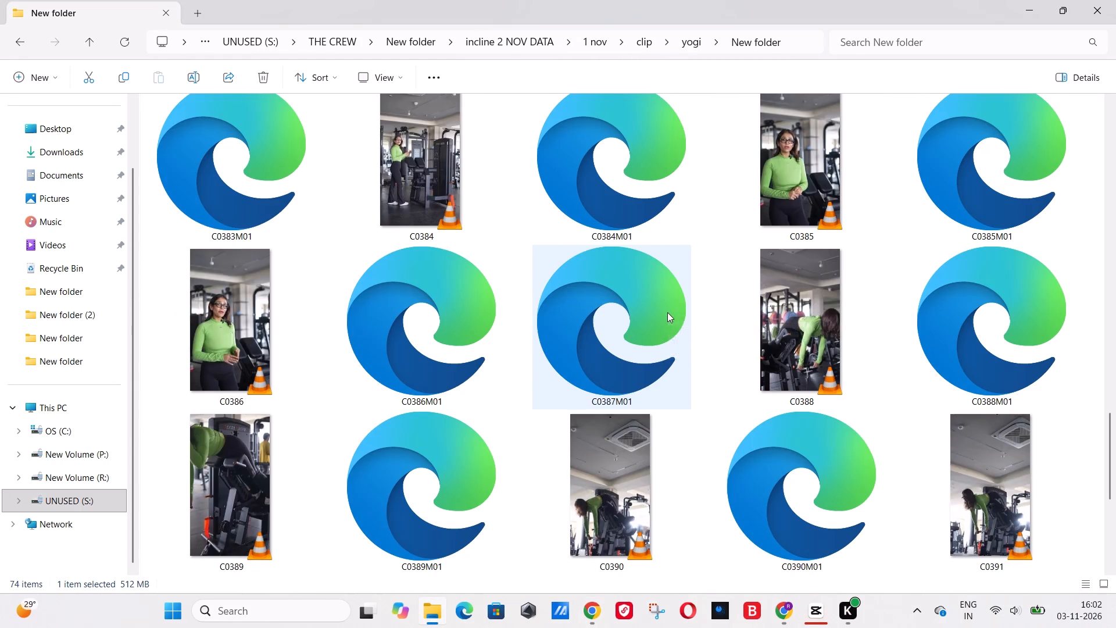
scroll(664, 316, "down", 1)
scroll(664, 317, "up", 2)
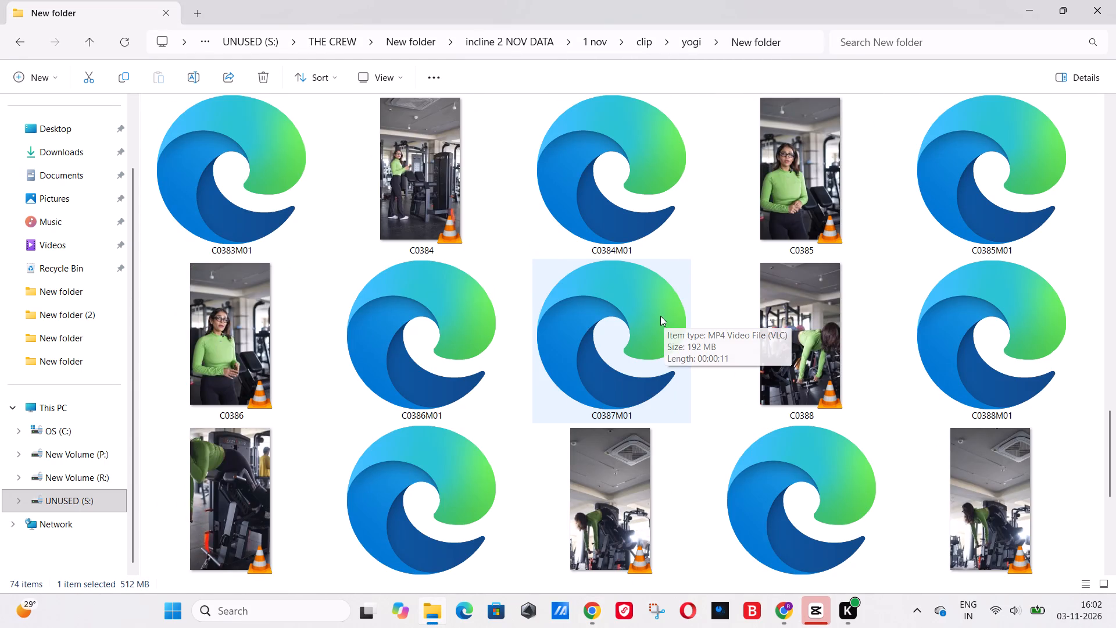
left_click(288, 312)
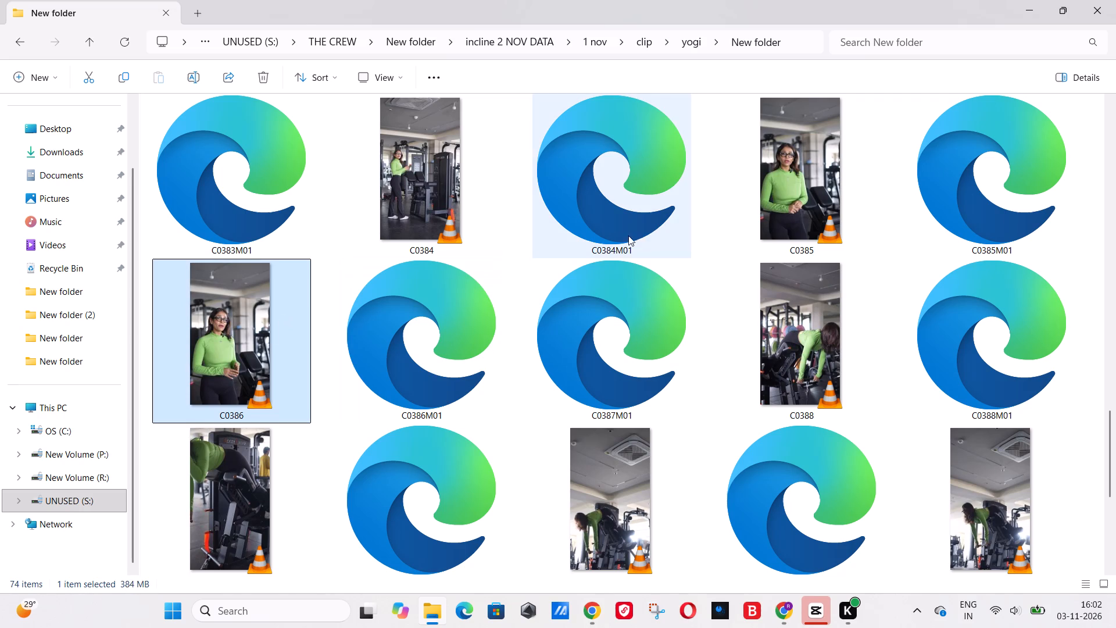
Preview the C0388 clip in VLC, skim through its middle part, and close the player.
left_click(819, 346)
double_click(805, 364)
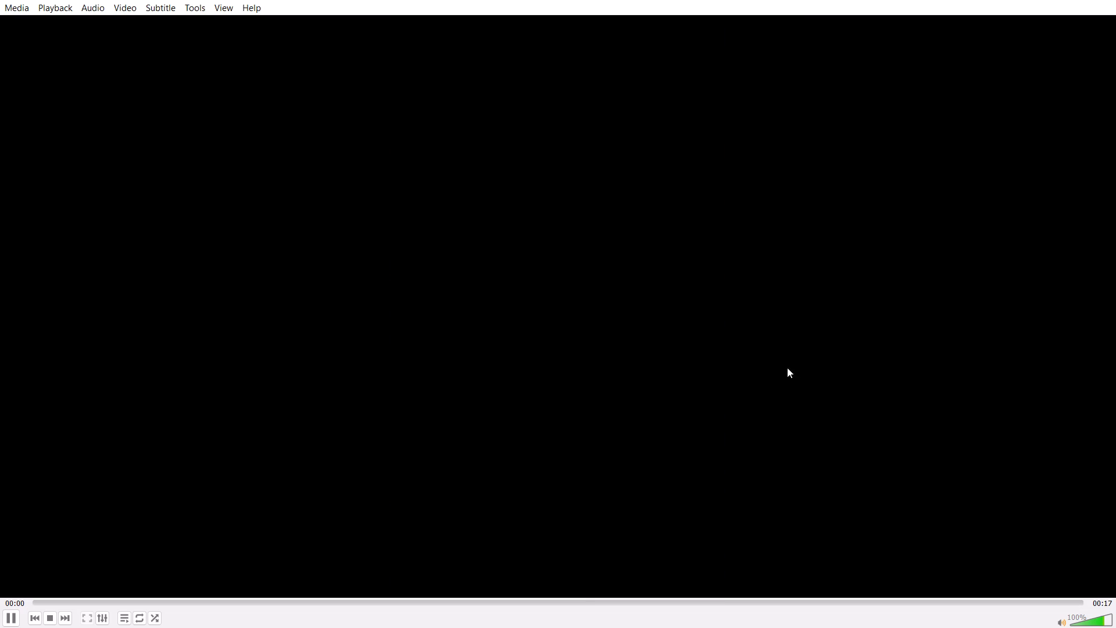
left_click_drag(380, 590, 434, 600)
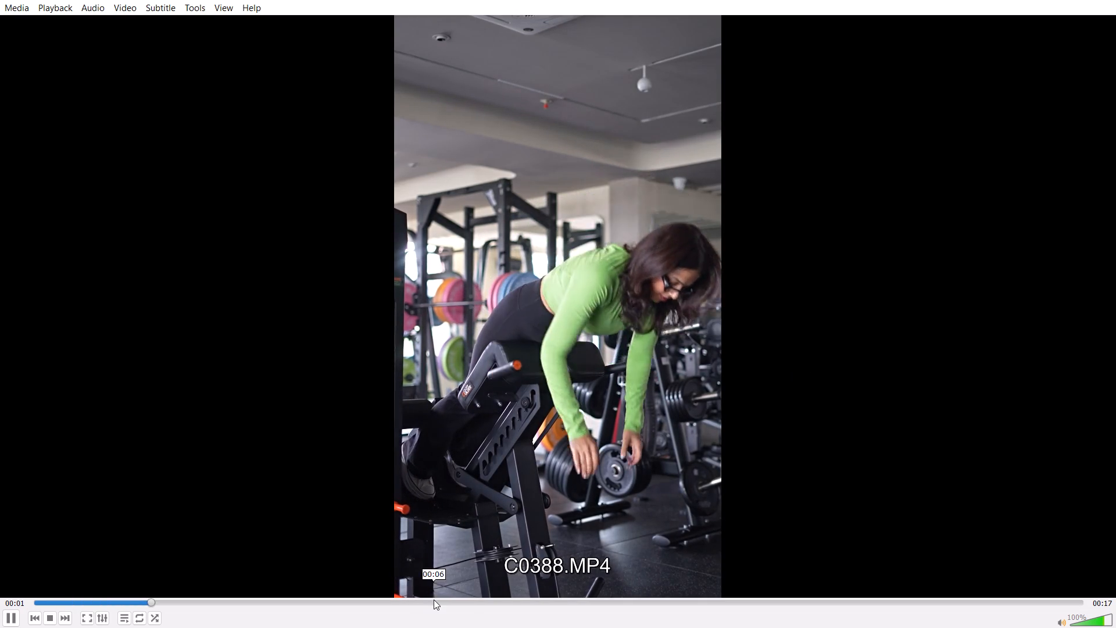
left_click_drag(438, 604, 643, 612)
key("alt+Tab")
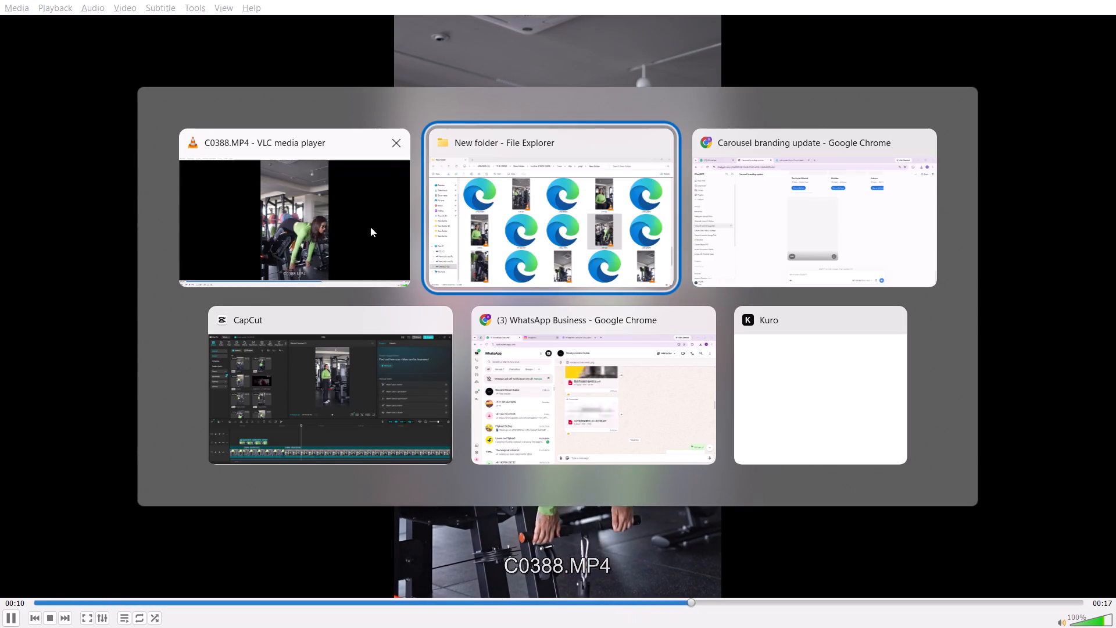
left_click(393, 151, "alt")
Bring C0388 from the footage folder into the CapCut timeline as an overlay above 4.MP4, starting at about 00:21:03.
key("alt+Tab")
key("alt+Tab")
key("alt+Tab")
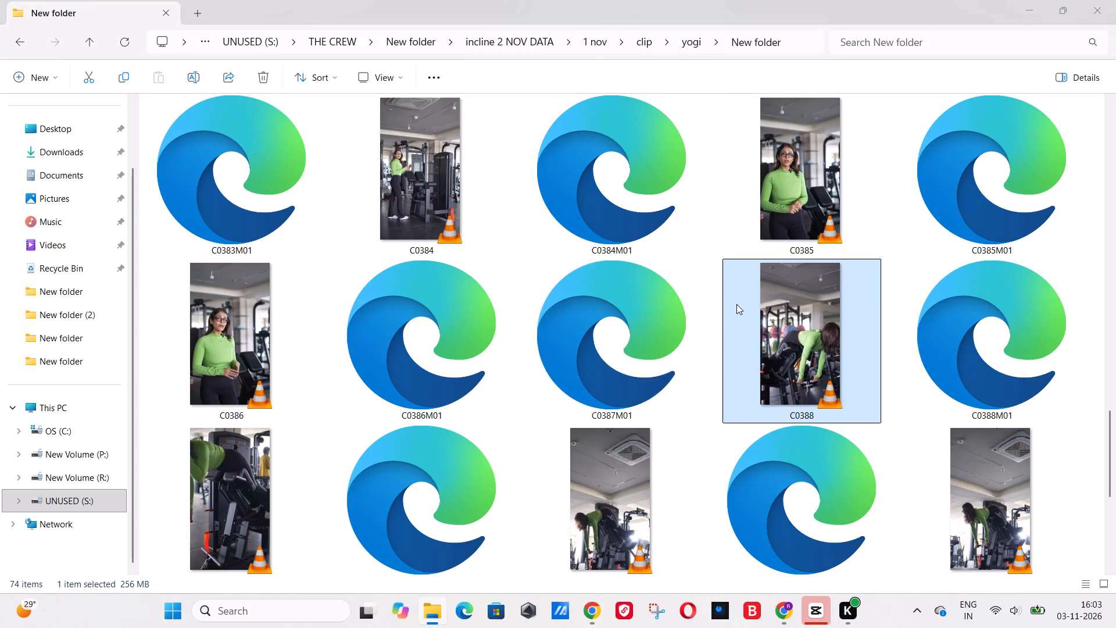
key("alt+Tab")
left_click(764, 366)
left_click(757, 361)
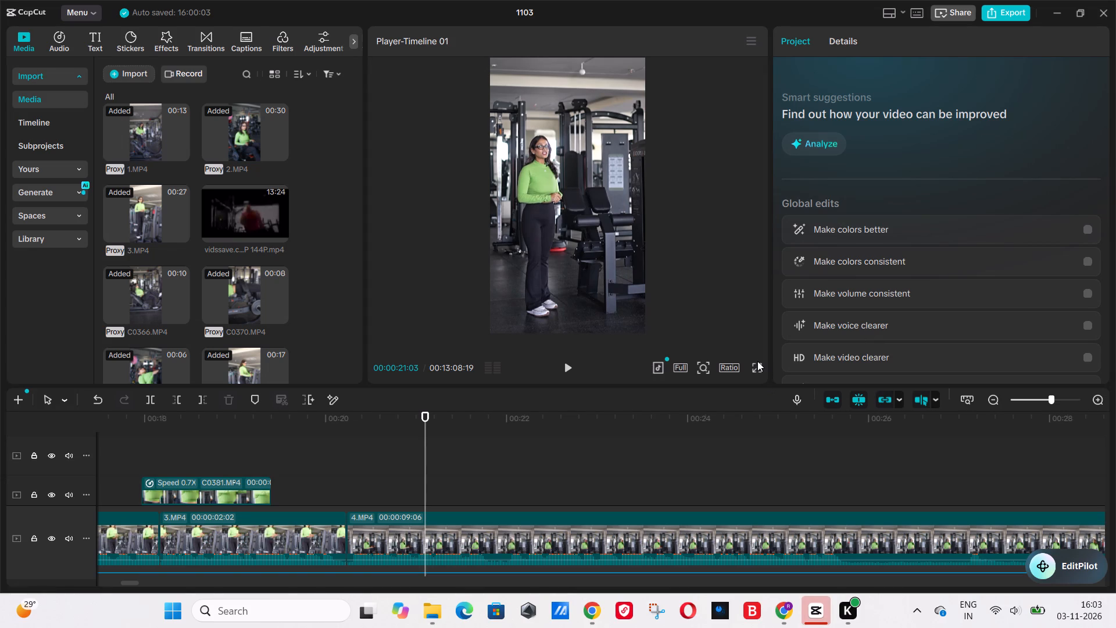
key("alt+Tab")
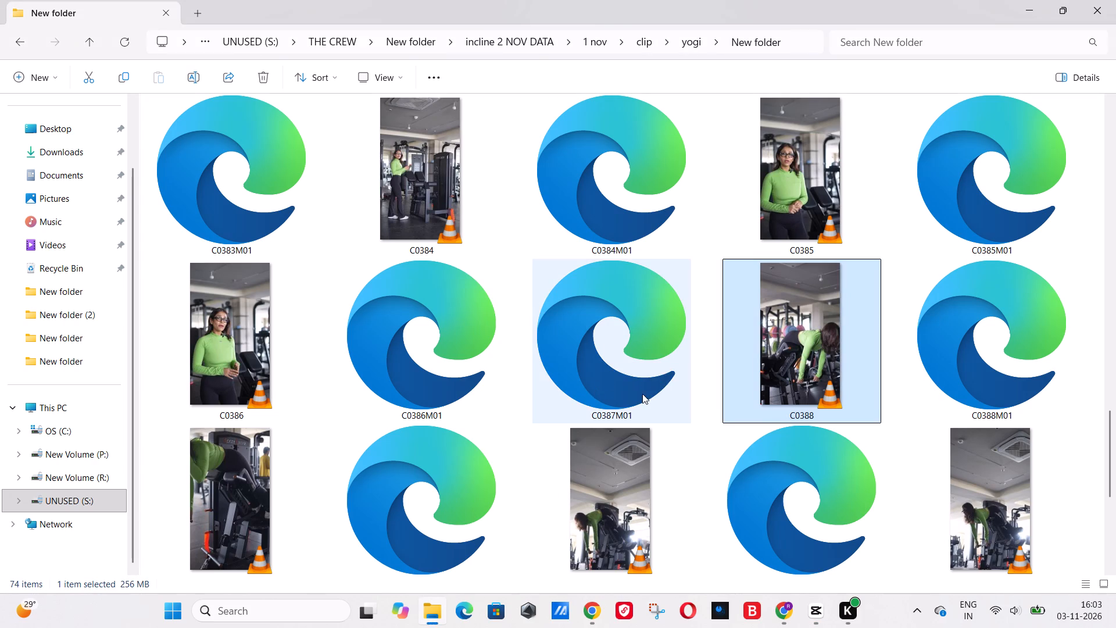
scroll(642, 397, "down", 1)
scroll(371, 469, "up", 1)
left_click_drag(827, 362, 816, 616)
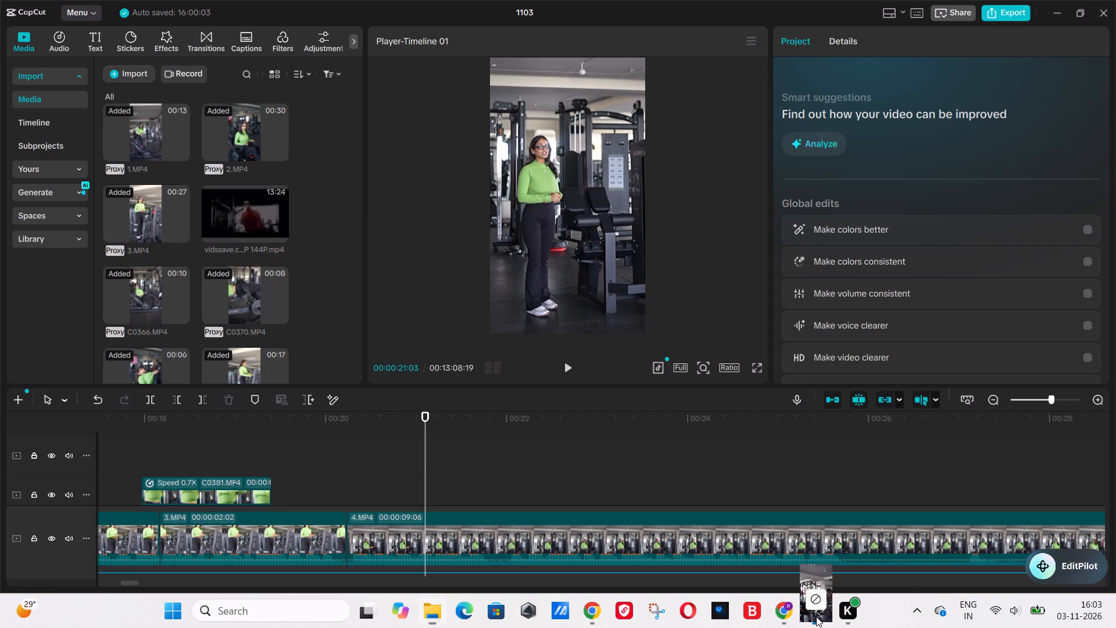
left_click_drag(816, 616, 556, 488)
left_click_drag(576, 491, 580, 512)
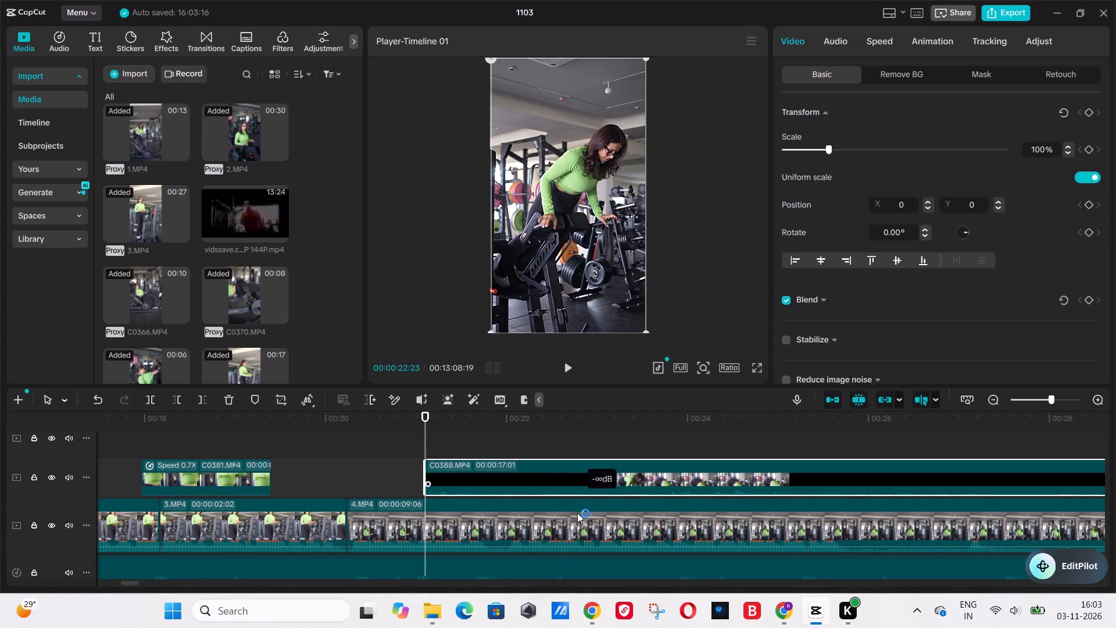
Play the new overlay section and trim the start of C0388.MP4 to leave a duration of about 16:08.
left_click(339, 451)
key("space")
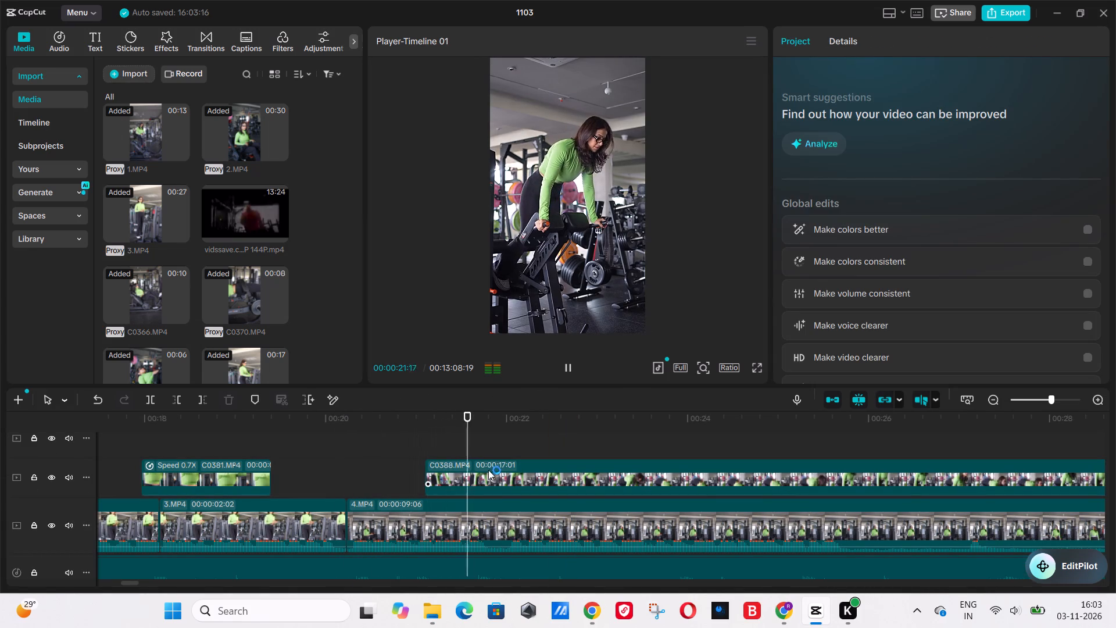
left_click(498, 462)
key("space")
left_click_drag(425, 473, 477, 477)
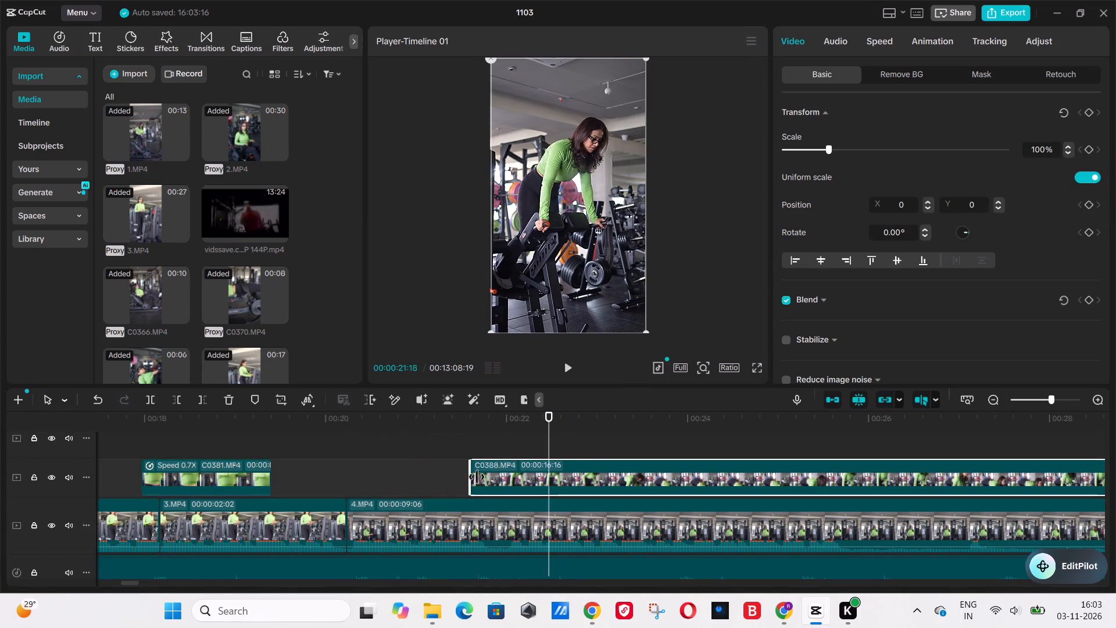
left_click_drag(477, 477, 496, 479)
Play the trimmed overlay again and trim the start of C0388.MP4 further, to a duration of about 15:26.
left_click(391, 471)
key("space")
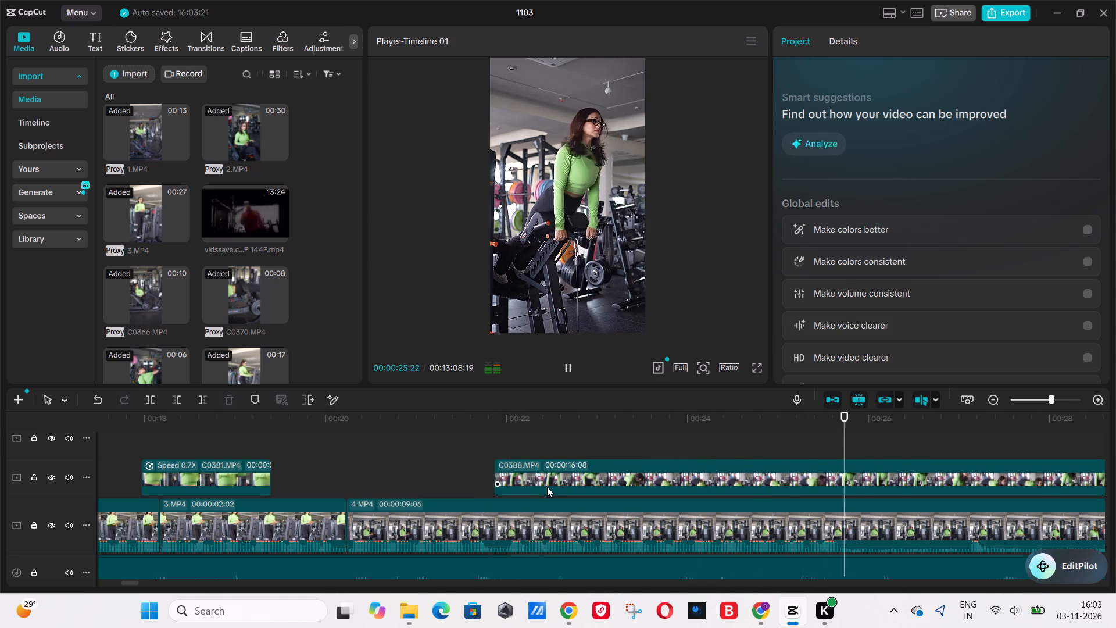
key("space")
left_click(467, 470)
key("space")
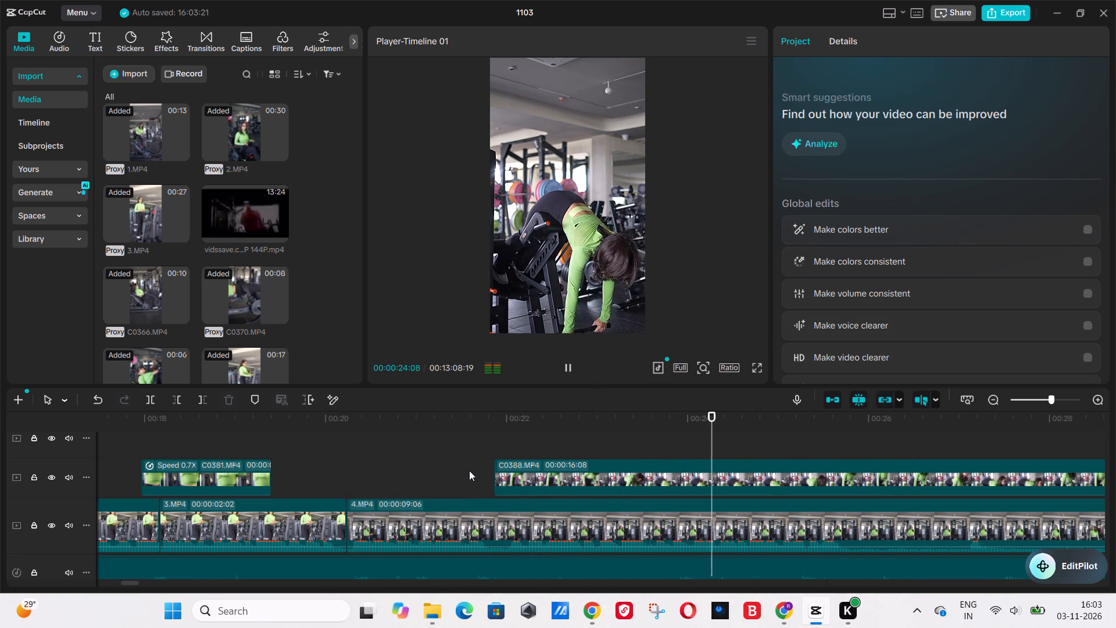
key("space")
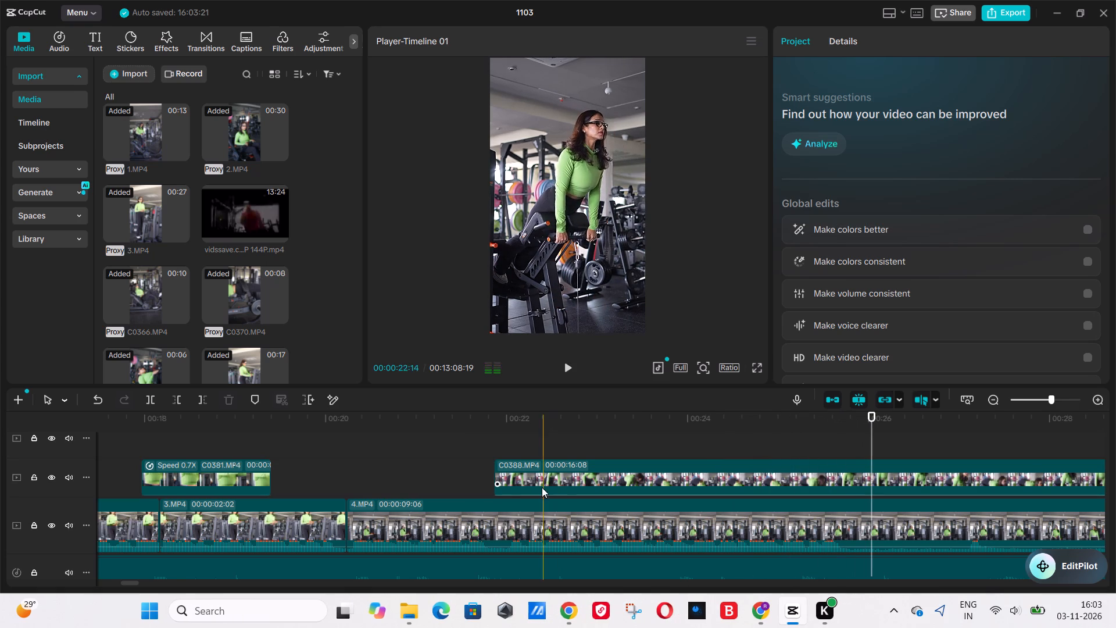
left_click(539, 486)
left_click(489, 479)
left_click(496, 481)
left_click_drag(493, 480, 532, 493)
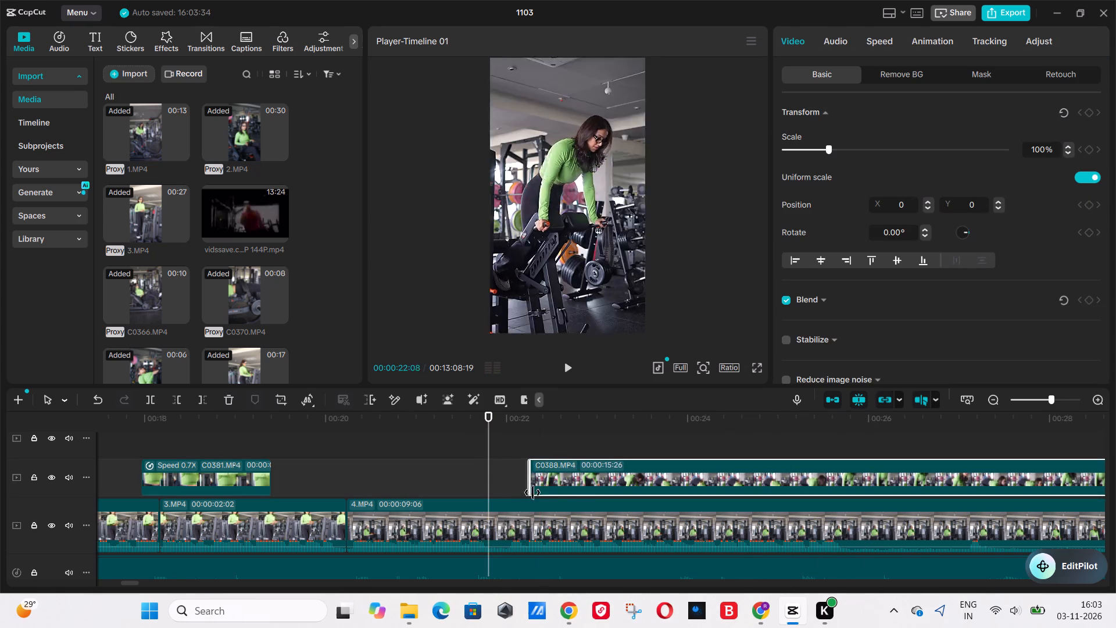
Readjust the start trim of C0388.MP4 to a duration of 15:17 and place the overlay at about 00:21:24.
left_click_drag(532, 493, 533, 493)
left_click_drag(576, 485, 570, 485)
left_click_drag(531, 471, 496, 472)
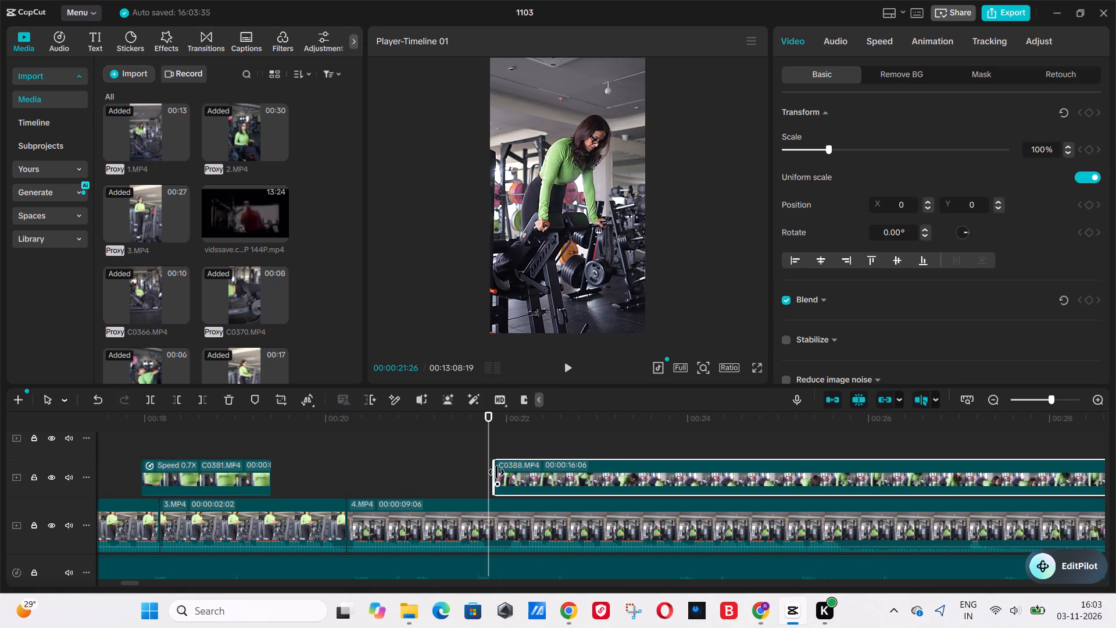
left_click_drag(496, 472, 554, 501)
left_click_drag(577, 486, 512, 484)
Play the C0388.MP4 overlay, split it at about 00:25:28 and delete the remainder, leaving a 4:04 piece.
left_click(433, 462)
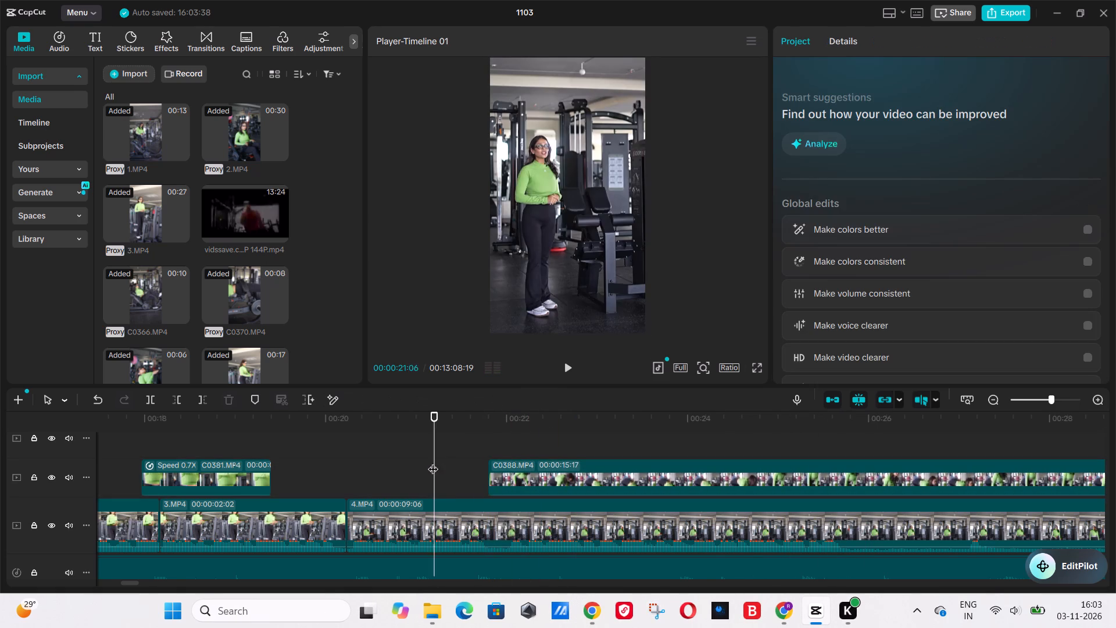
key("space")
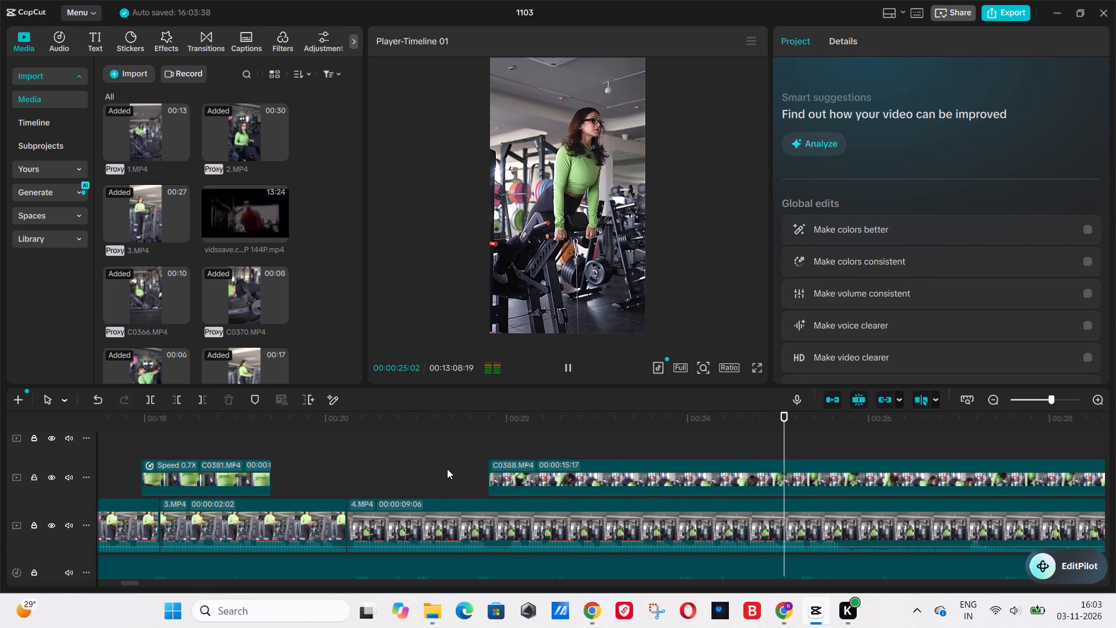
key("space")
key("b")
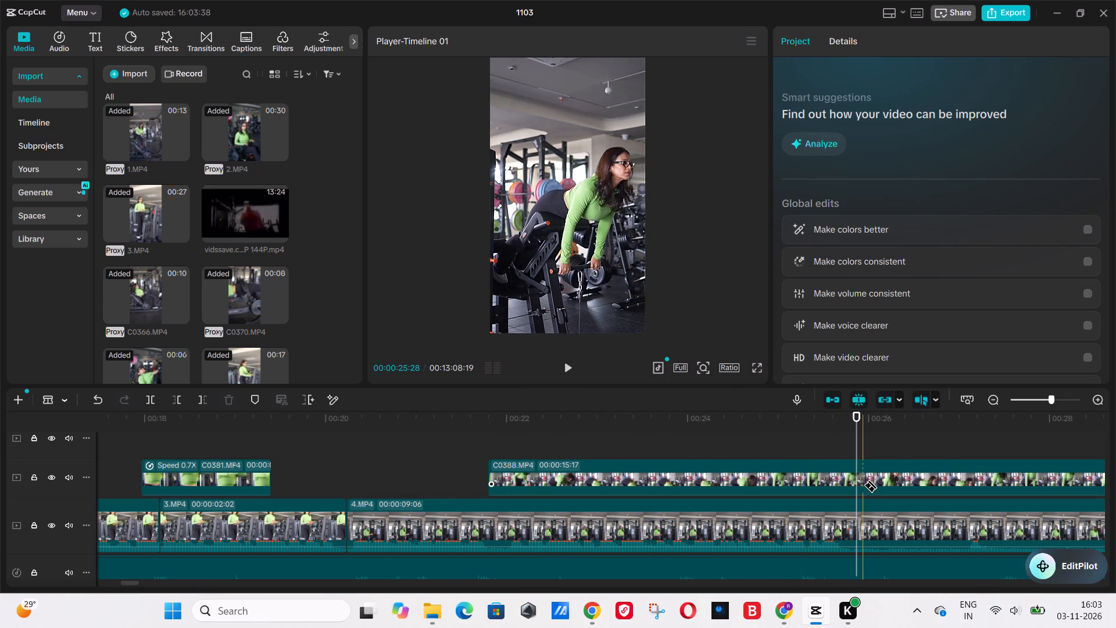
left_click(863, 485)
key("a")
left_click(896, 476)
key("Delete")
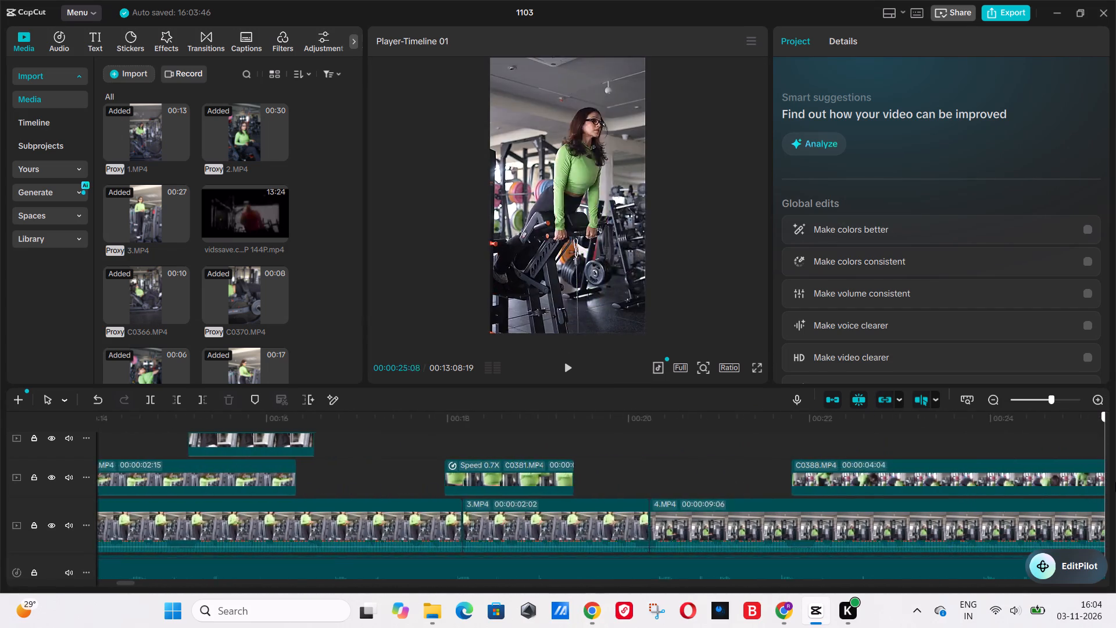
left_click_drag(1115, 482, 240, 478)
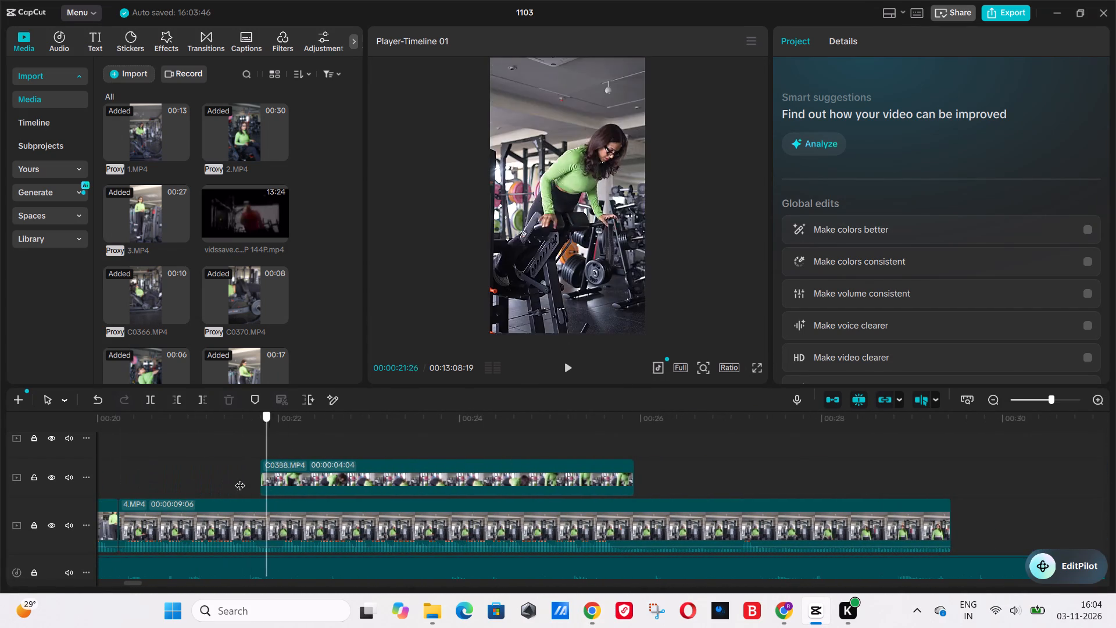
left_click_drag(240, 478, 239, 478)
key("space")
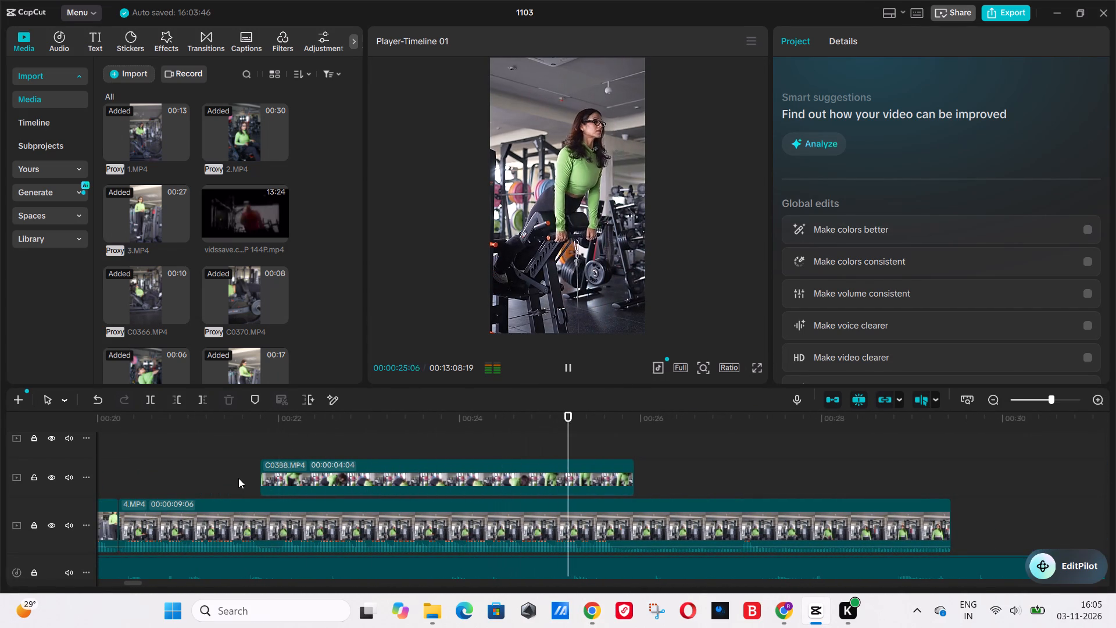
key("space")
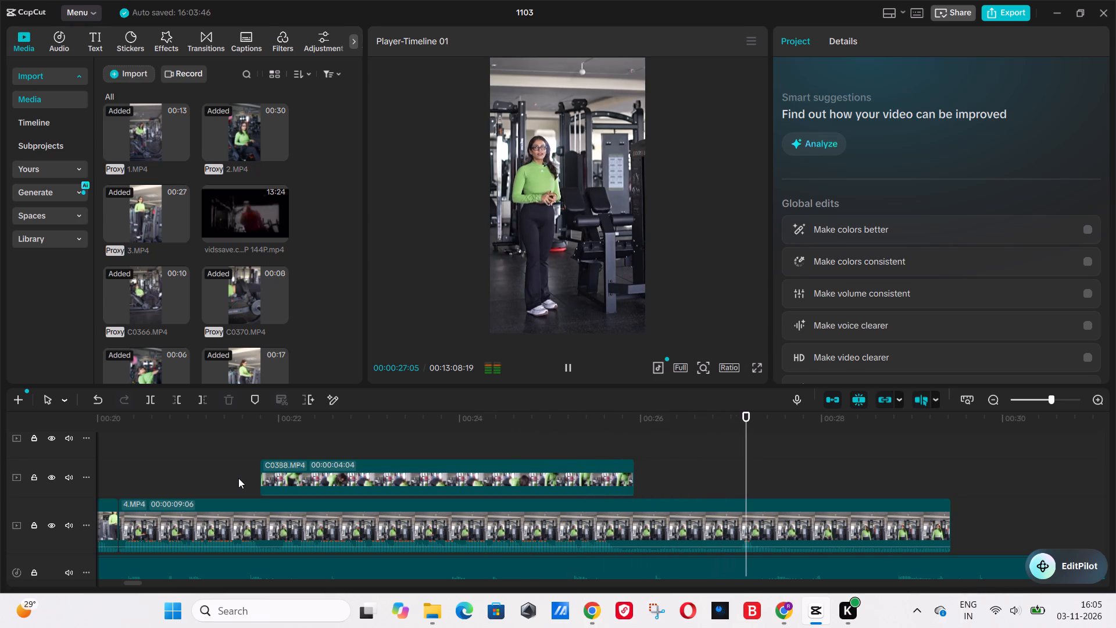
left_click(582, 431)
key("space")
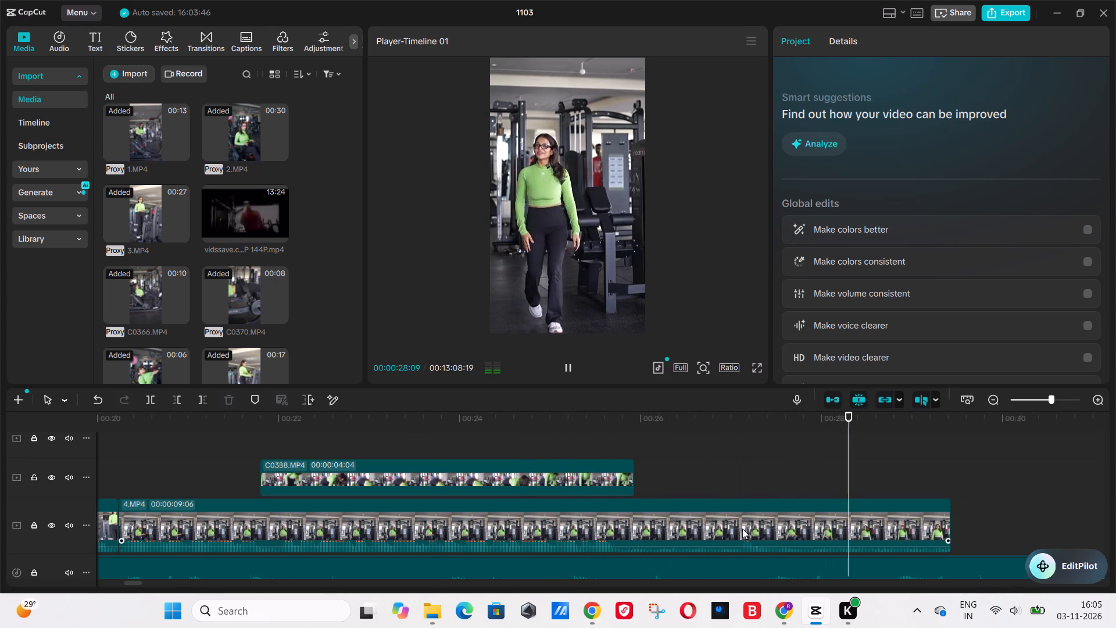
key("space")
left_click(590, 432)
key("space")
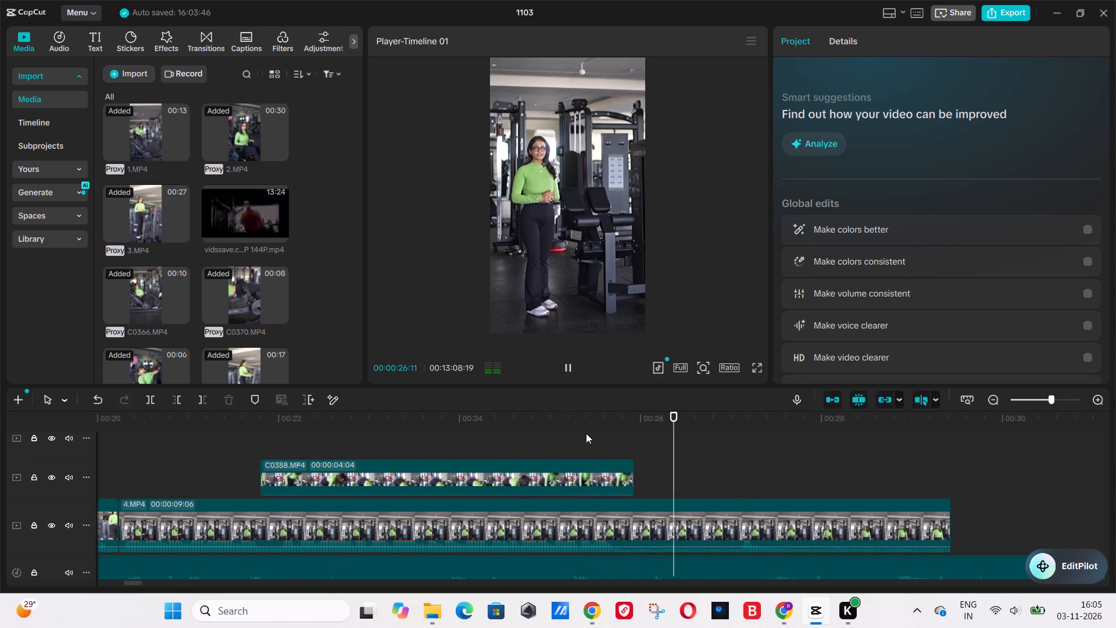
key("space")
key("space")
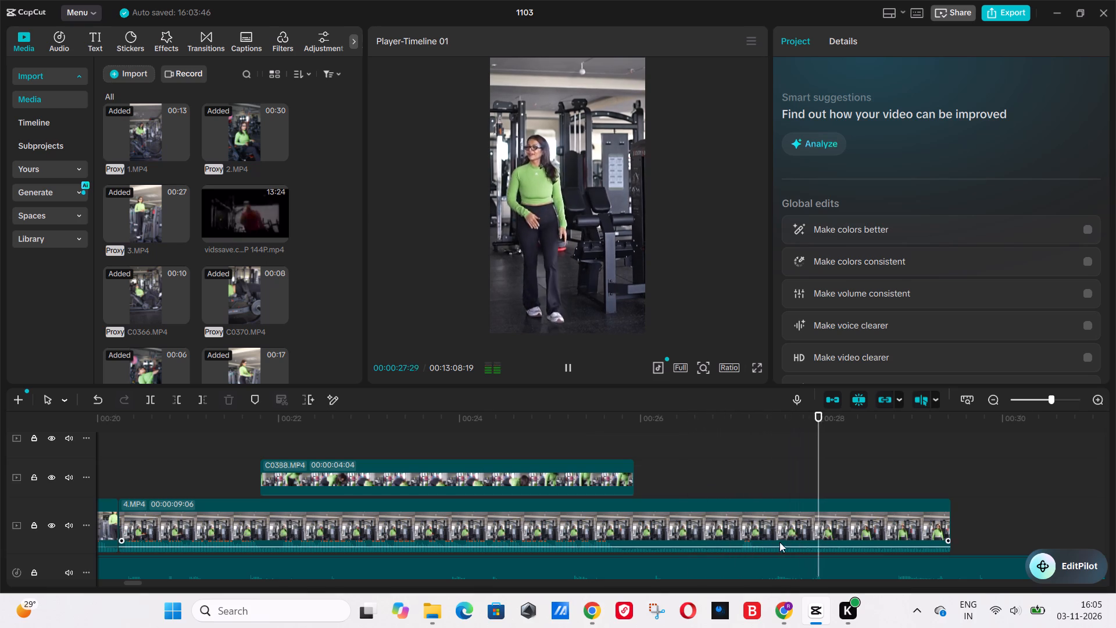
key("space")
left_click(783, 531)
left_click_drag(953, 523, 676, 518)
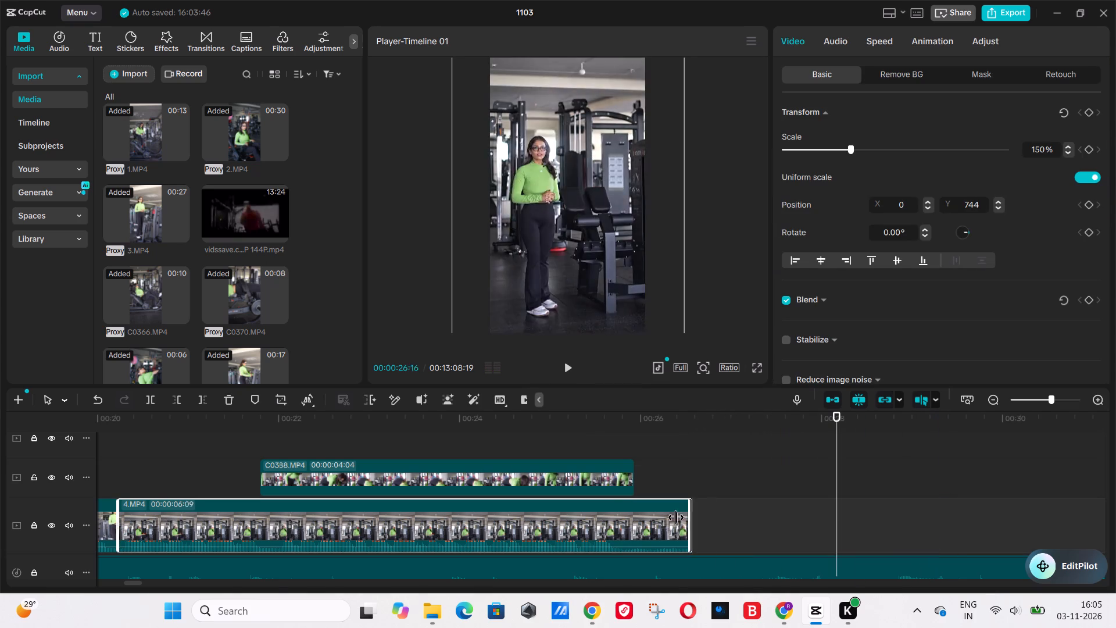
left_click_drag(676, 518, 620, 520)
Preview the C0389 clip from the footage folder in VLC, skim forward to about 00:16, and return to the folder.
key("alt+Tab")
key("alt+Tab")
key("alt+Tab")
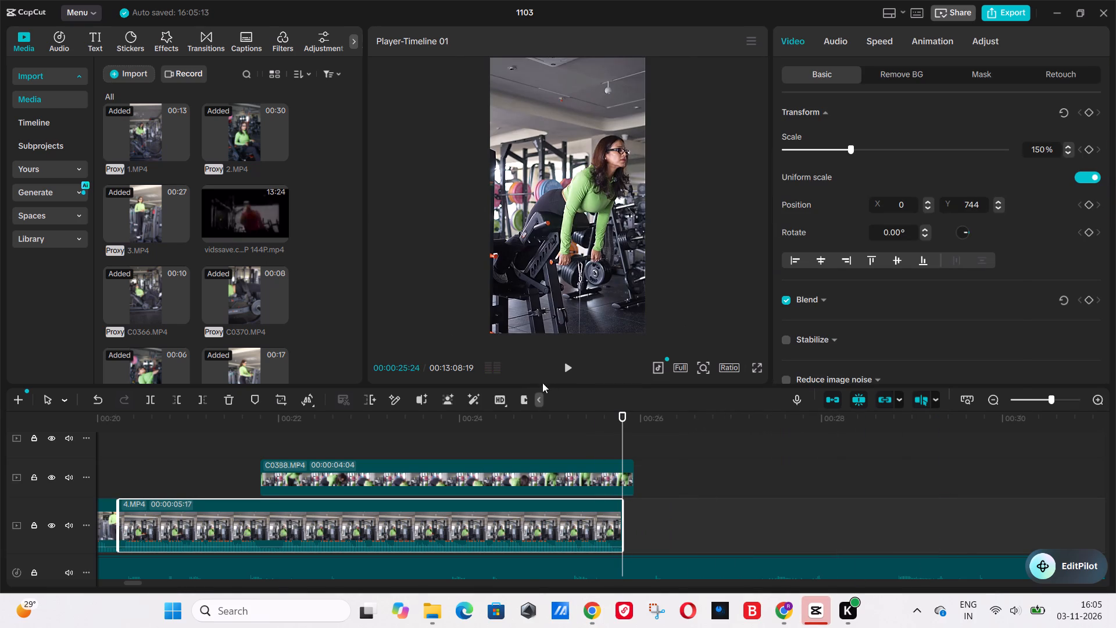
key("alt+Tab")
scroll(615, 440, "down", 2)
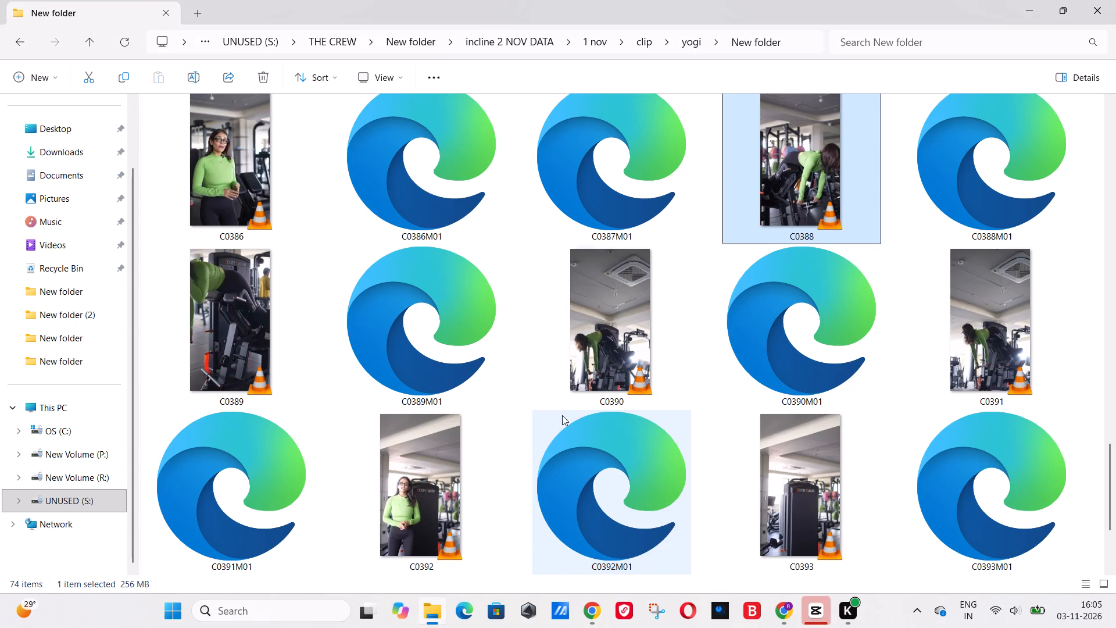
left_click(563, 345)
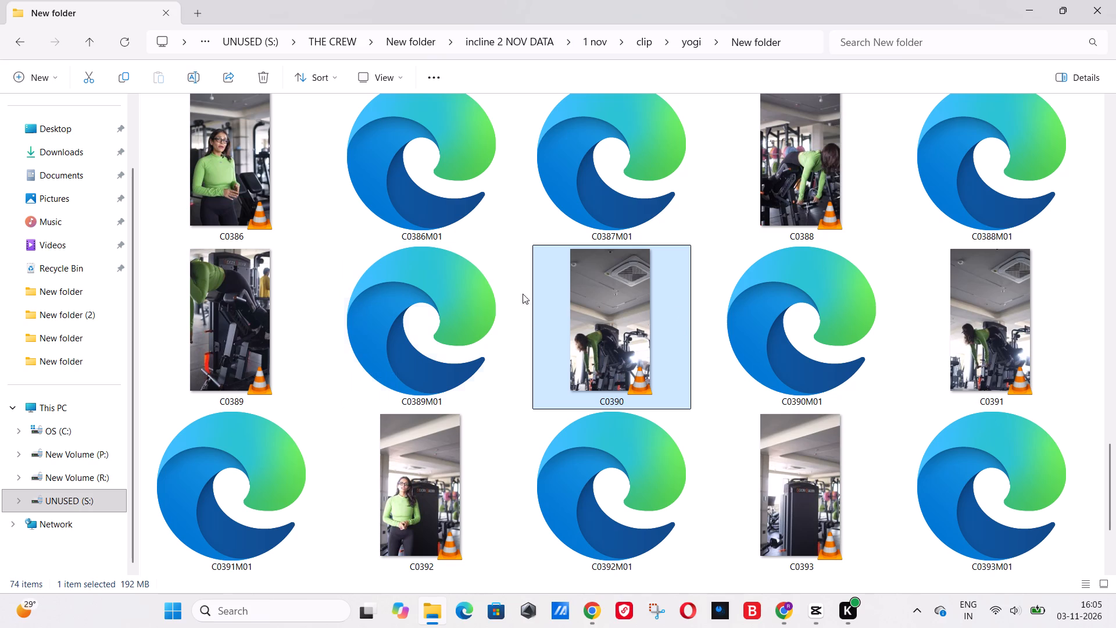
double_click(189, 313)
left_click(339, 605)
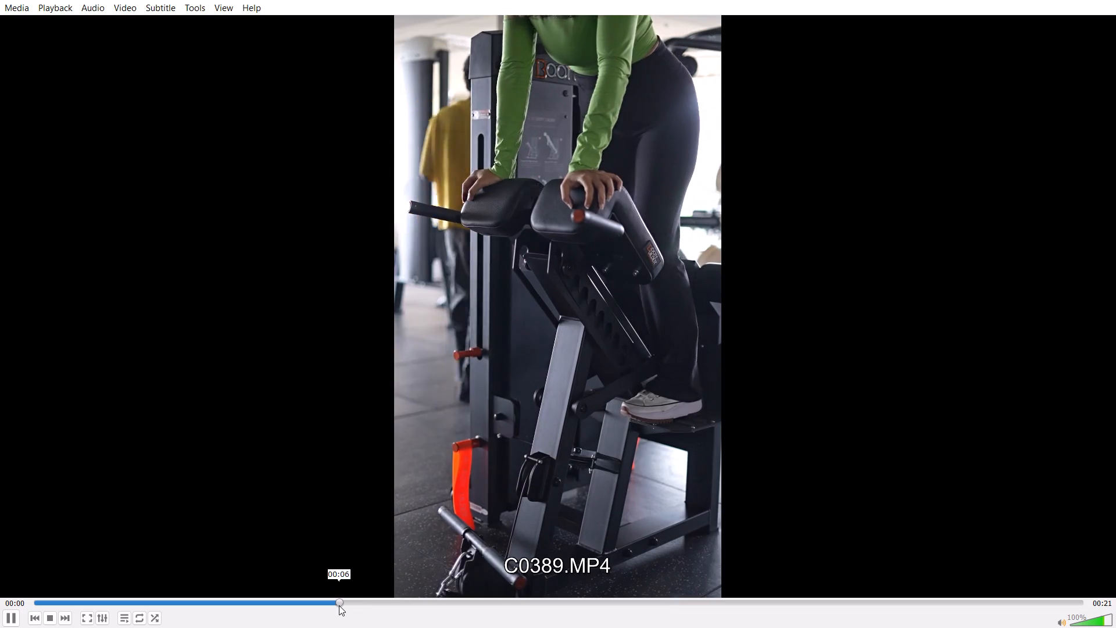
left_click_drag(339, 605, 849, 626)
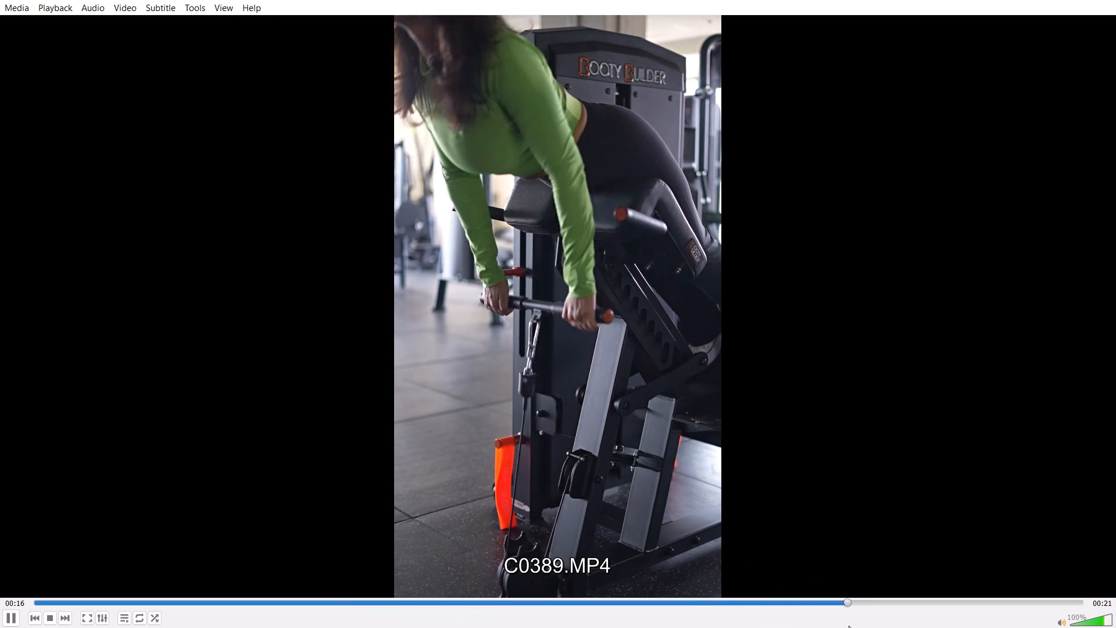
key("alt+Tab")
Bring C0389 from the footage folder into the CapCut timeline as an overlay starting at the end of 4.MP4, about 00:25:24.
left_click(388, 152, "alt")
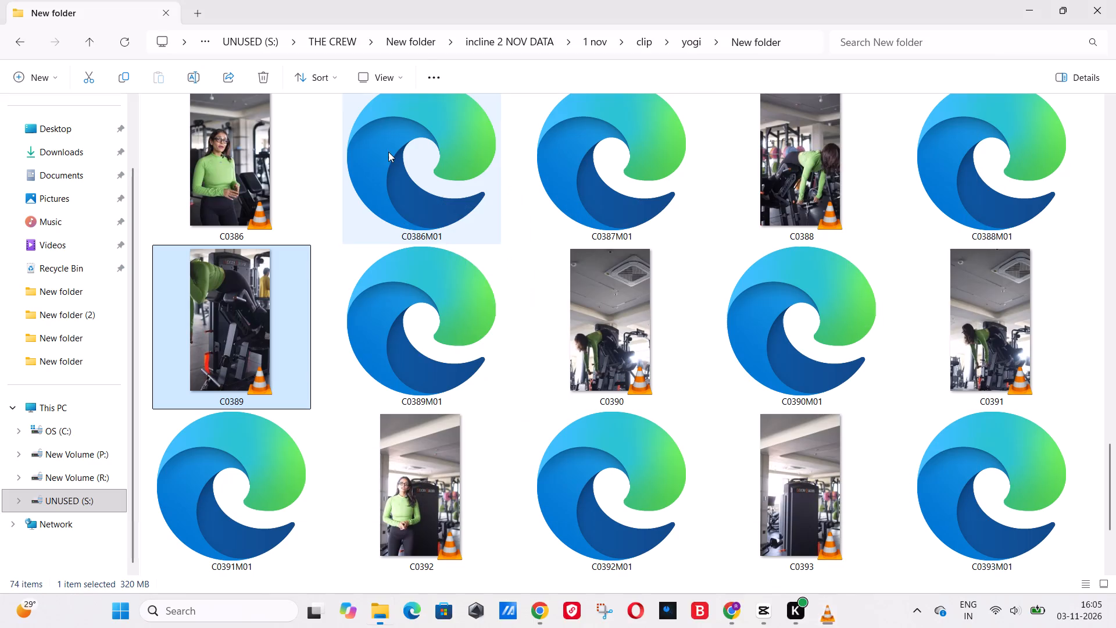
left_click_drag(261, 327, 820, 614)
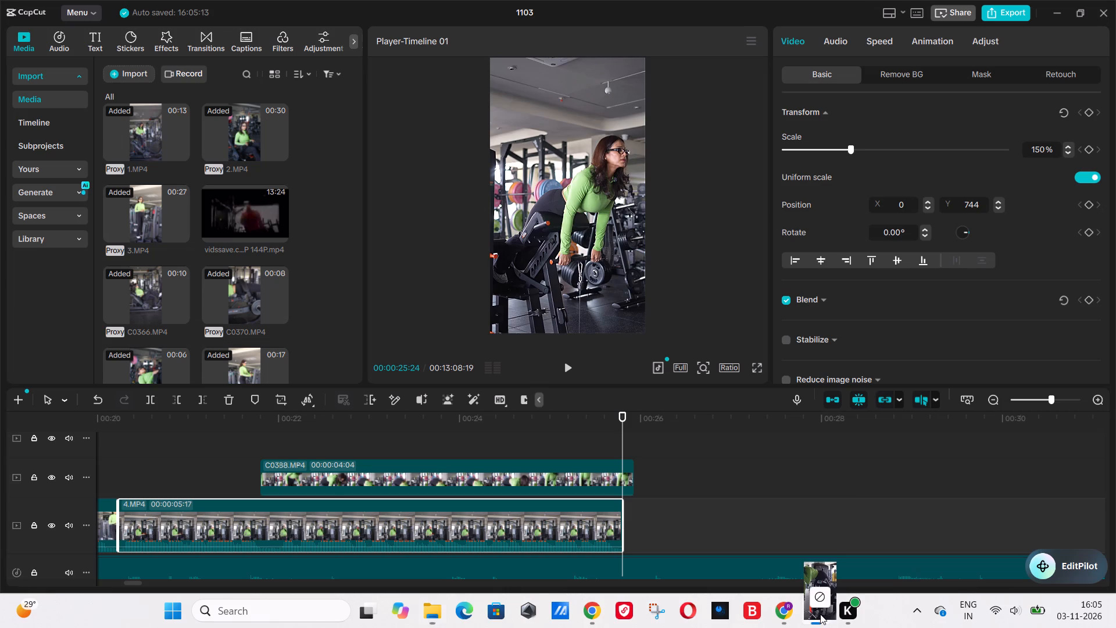
left_click_drag(820, 614, 795, 498)
scroll(655, 462, "up", 1)
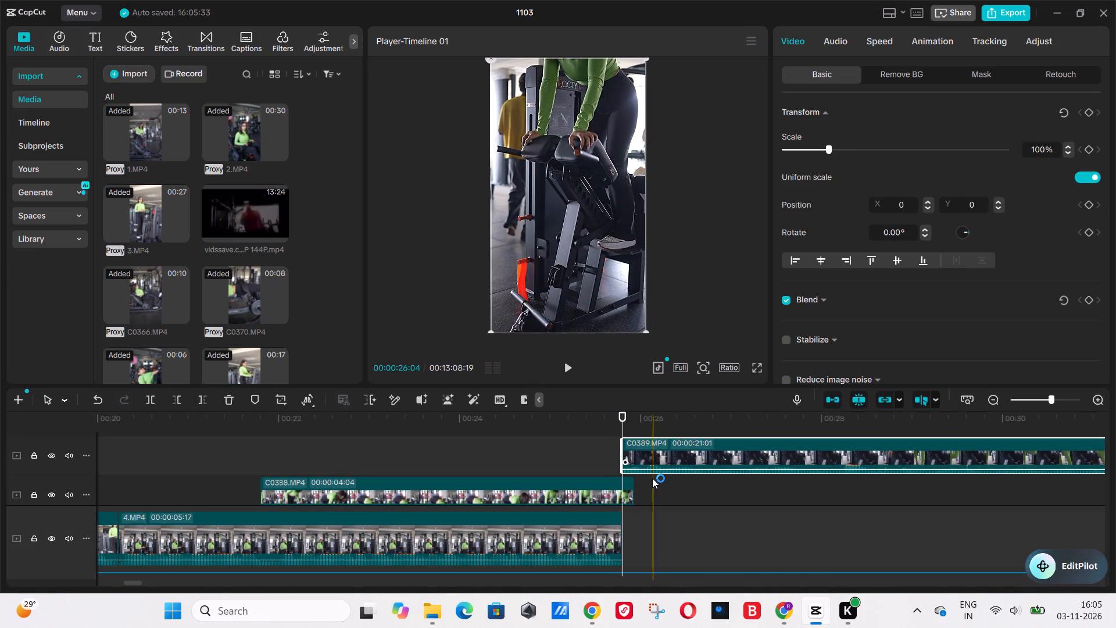
left_click_drag(651, 468, 650, 485)
Trim the start of C0389.MP4 to a duration of 15:29 and move it directly after C0388.MP4 on the same overlay track.
left_click_drag(621, 447, 945, 472)
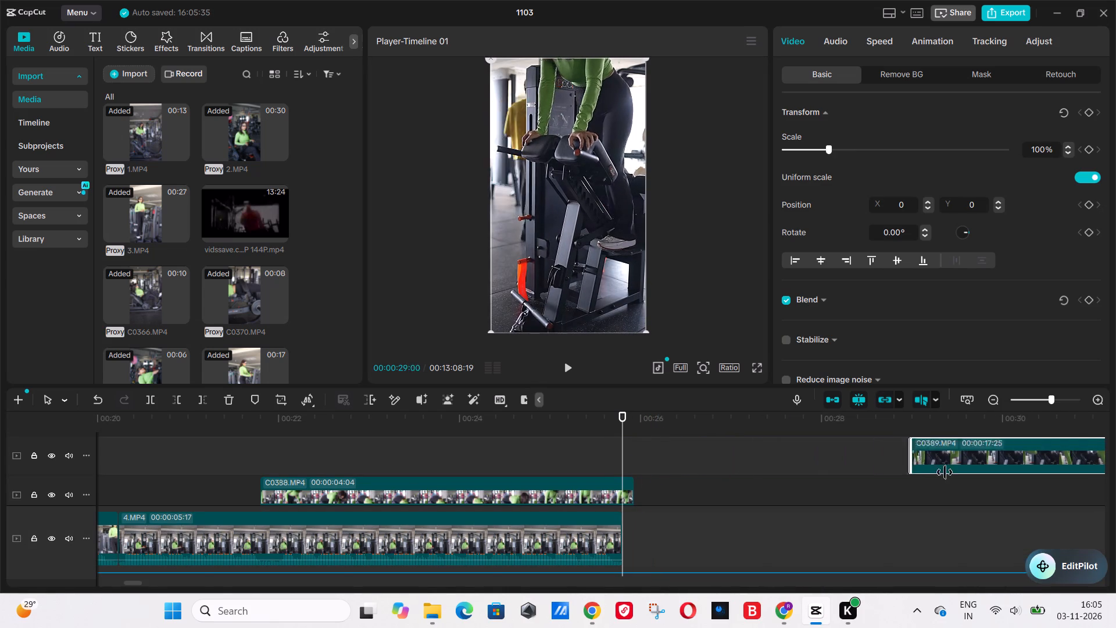
left_click_drag(945, 472, 1081, 482)
left_click_drag(1098, 465, 994, 492)
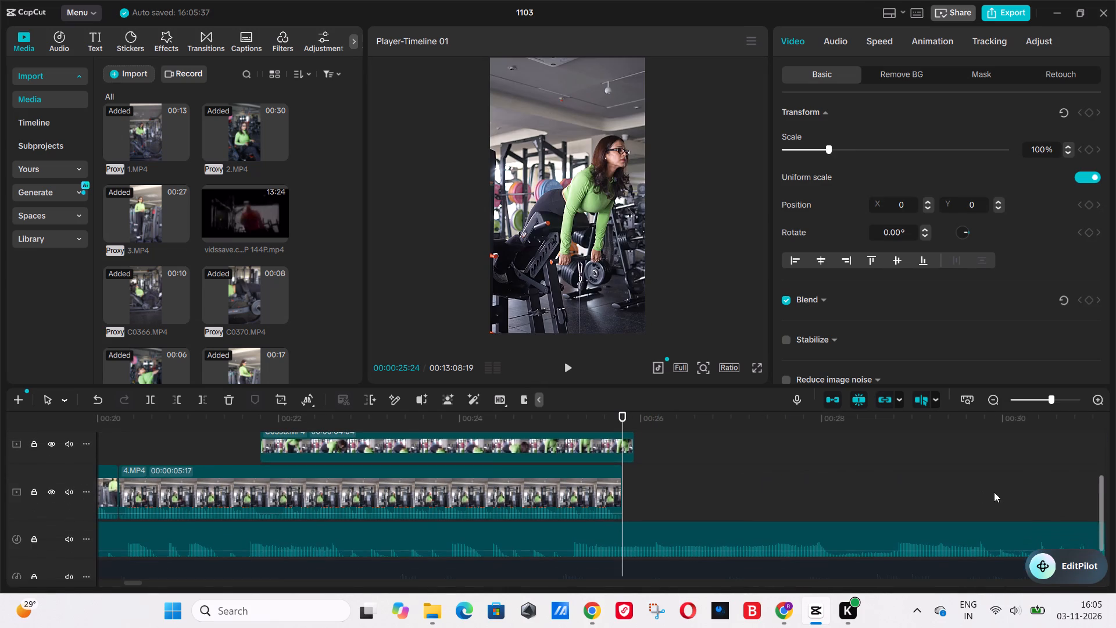
left_click_drag(994, 492, 1000, 491)
scroll(1096, 447, "up", 3)
left_click_drag(1092, 451, 645, 470)
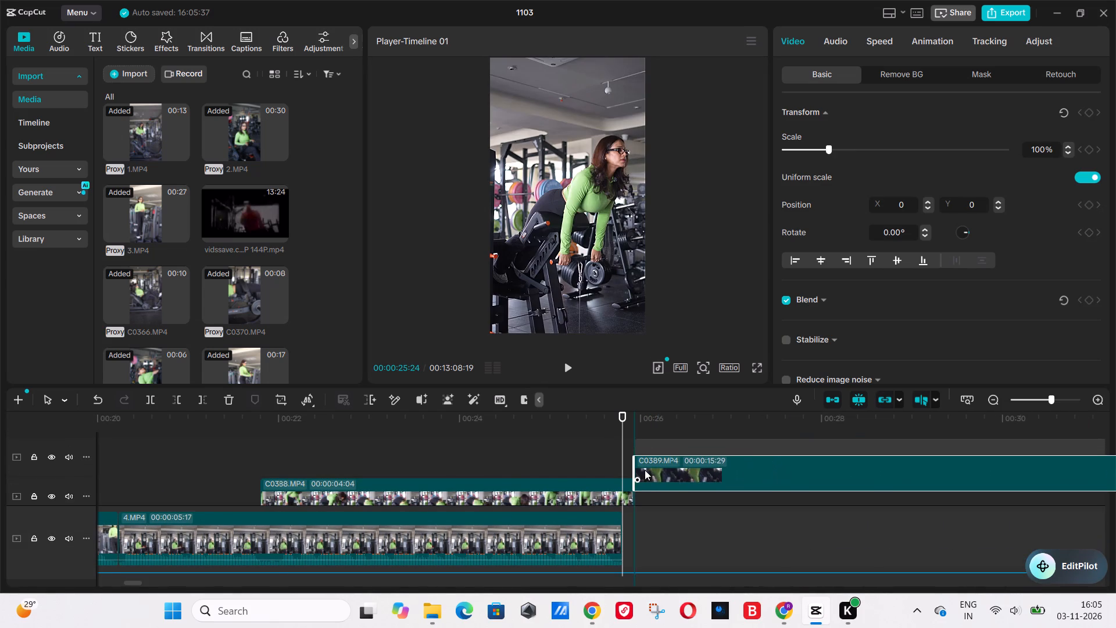
left_click_drag(645, 470, 644, 479)
scroll(645, 474, "down", 2)
scroll(638, 473, "up", 1)
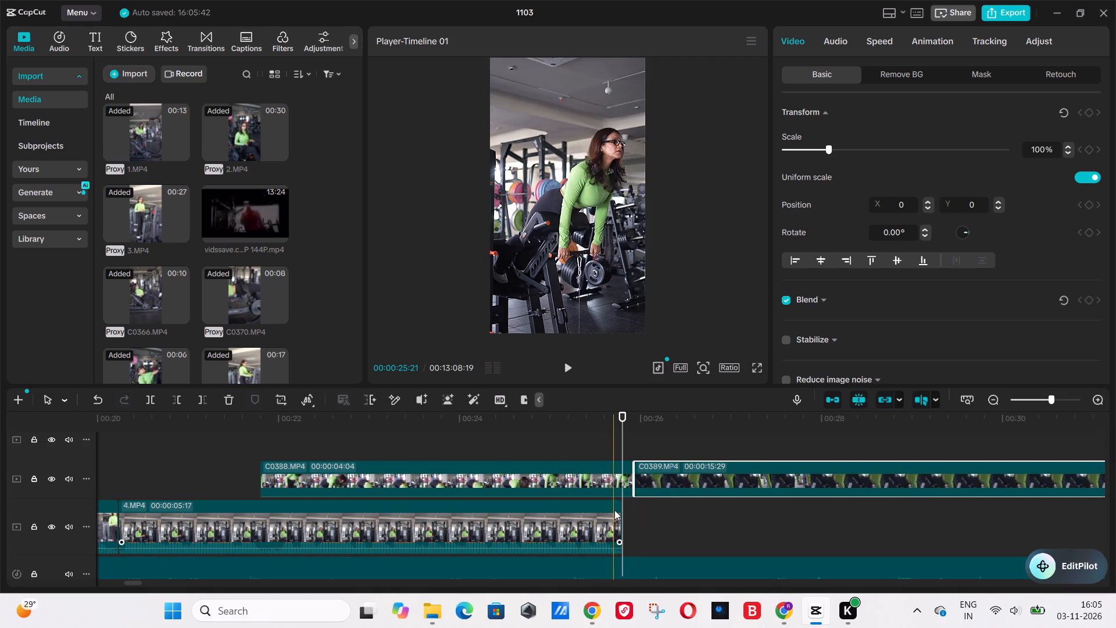
Trim the start of C0389.MP4 further to a duration of 14:20 and move it back against the end of C0388.MP4.
left_click(614, 510)
left_click(648, 484)
left_click_drag(634, 472, 766, 476)
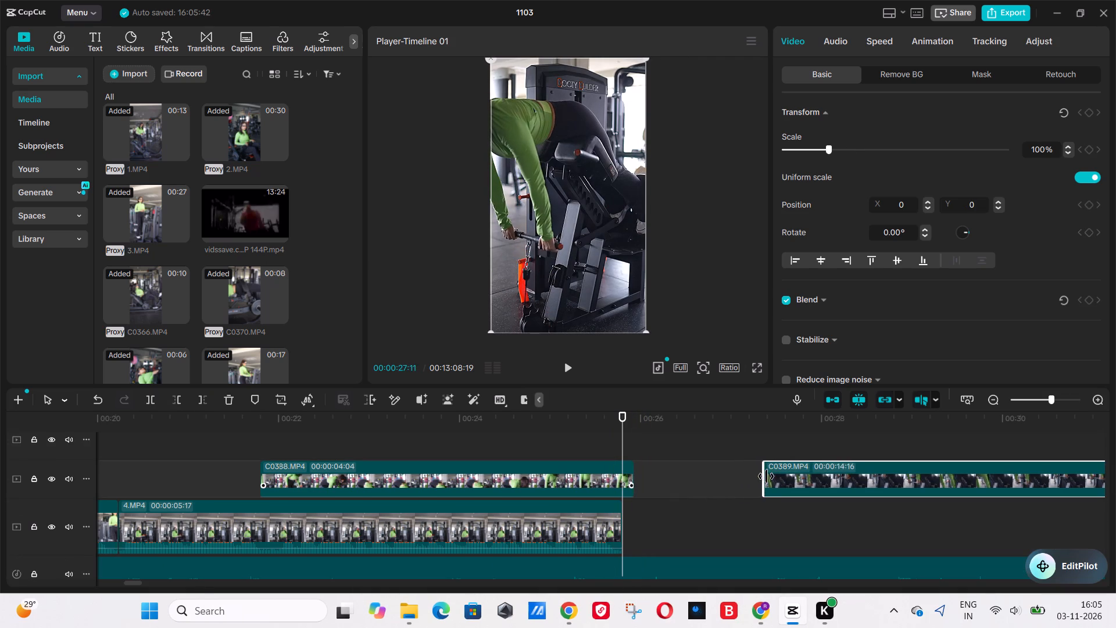
left_click_drag(766, 476, 755, 481)
left_click_drag(775, 481, 655, 484)
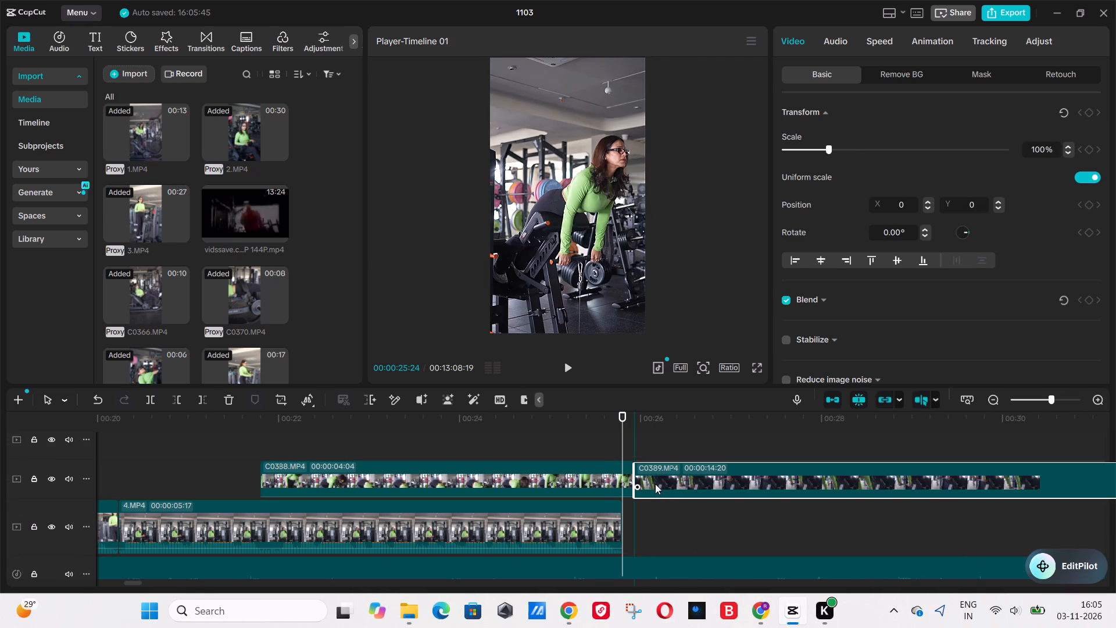
Play the cut from C0388.MP4 into C0389.MP4 and split C0389.MP4 at about 00:27:01.
left_click(609, 452)
key("space")
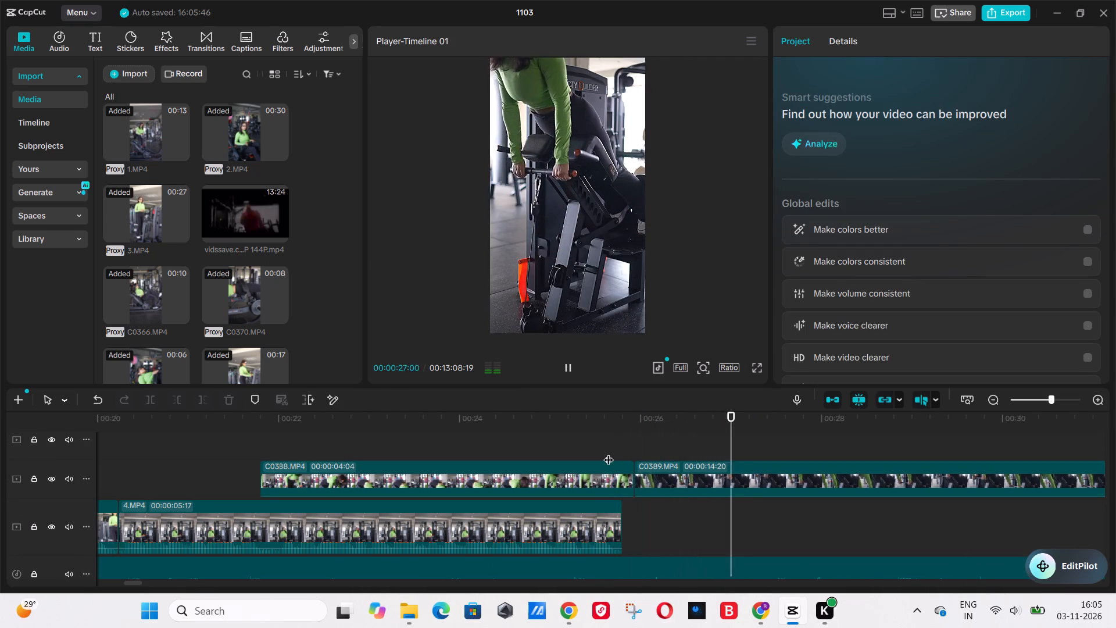
left_click(578, 436)
key("space")
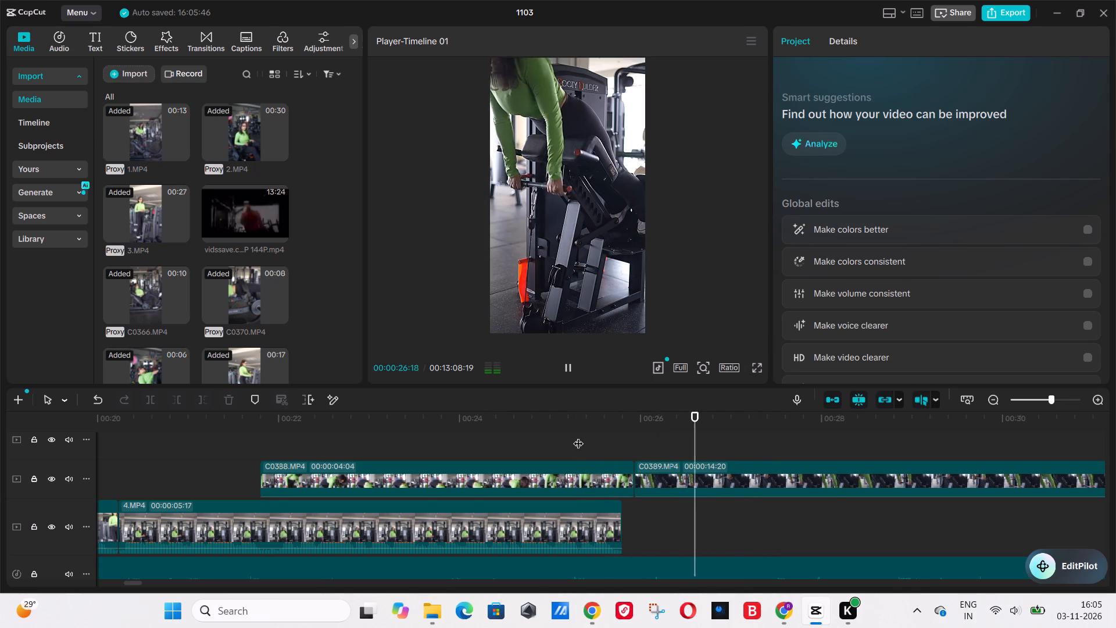
key("space")
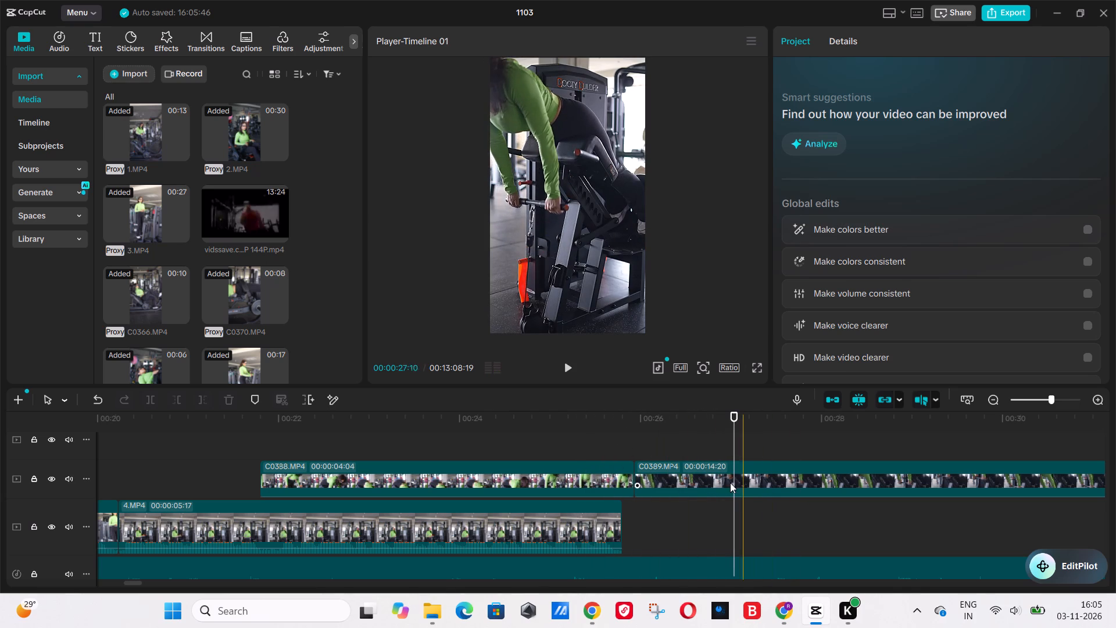
key("b")
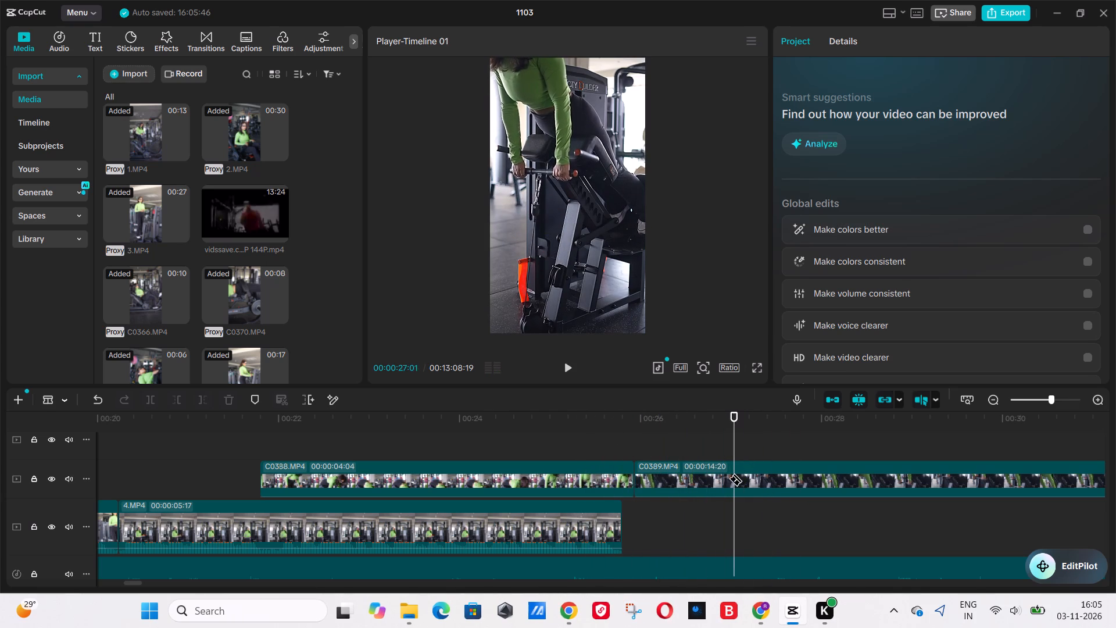
left_click(736, 473)
key("a")
Replay the area around the split and delete the remainder of C0389.MP4 after about 00:27:01.
left_click(770, 481)
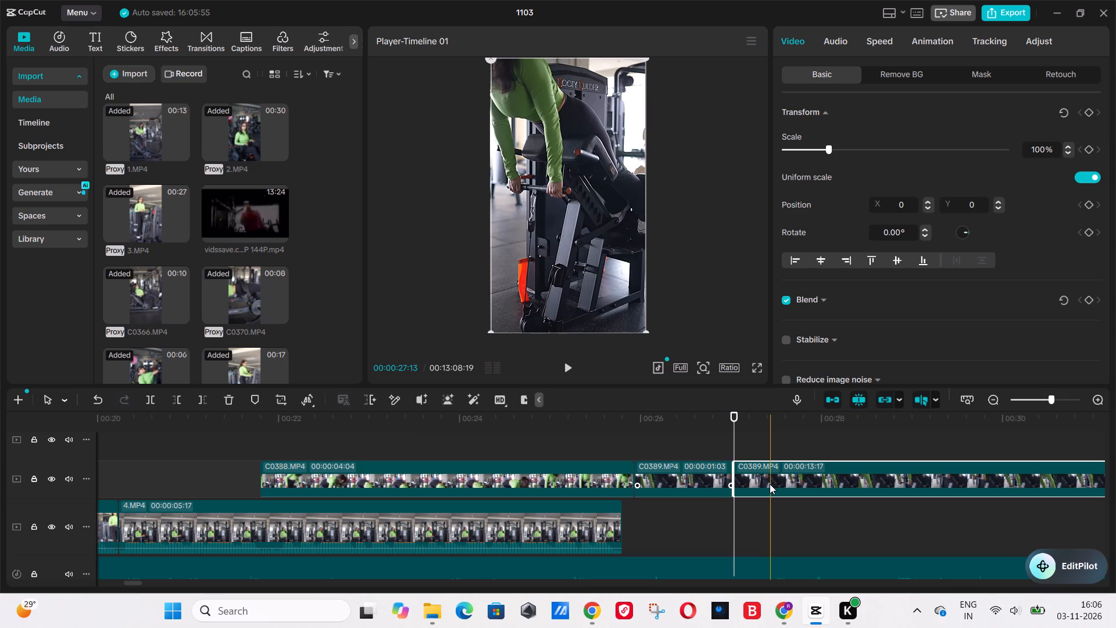
left_click(659, 452)
key("space")
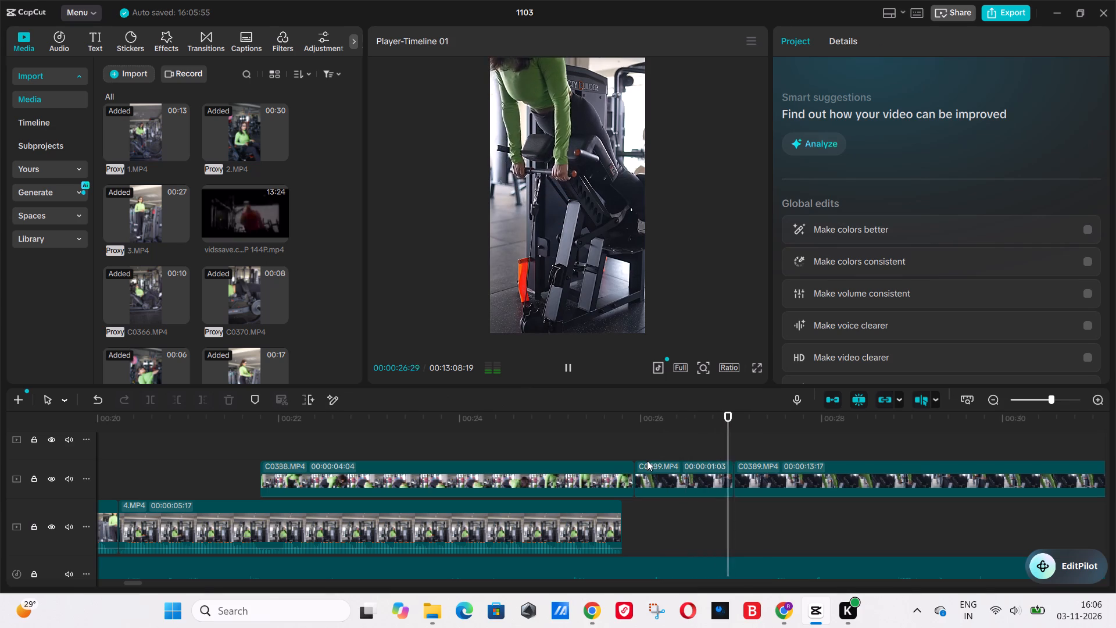
left_click(621, 437)
key("space")
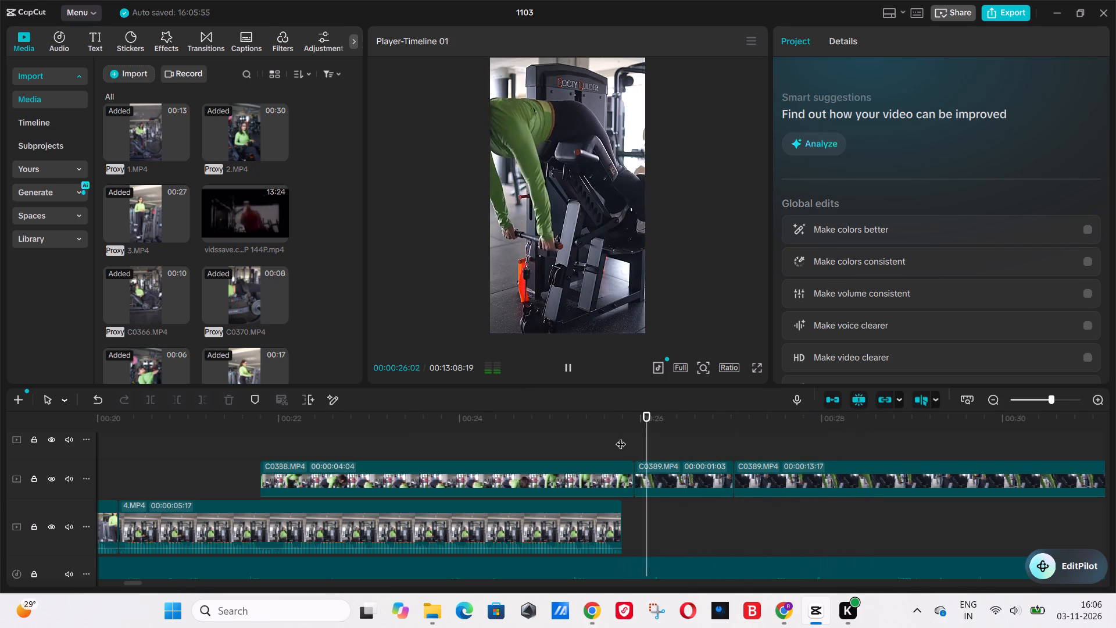
left_click(763, 476)
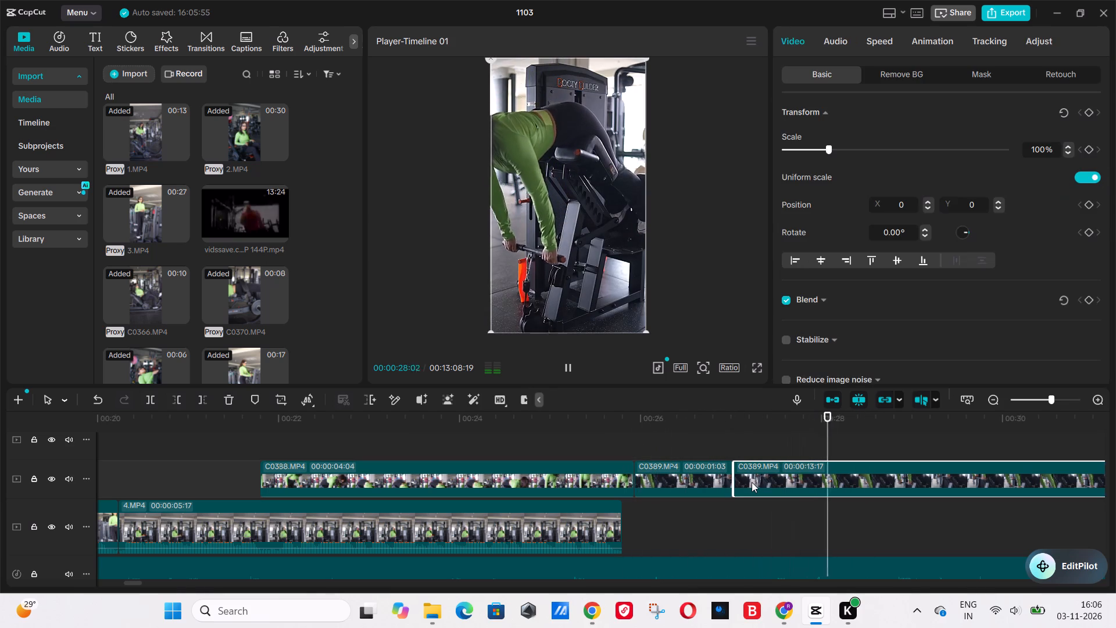
key("space")
left_click(645, 453)
key("space")
left_click(787, 476)
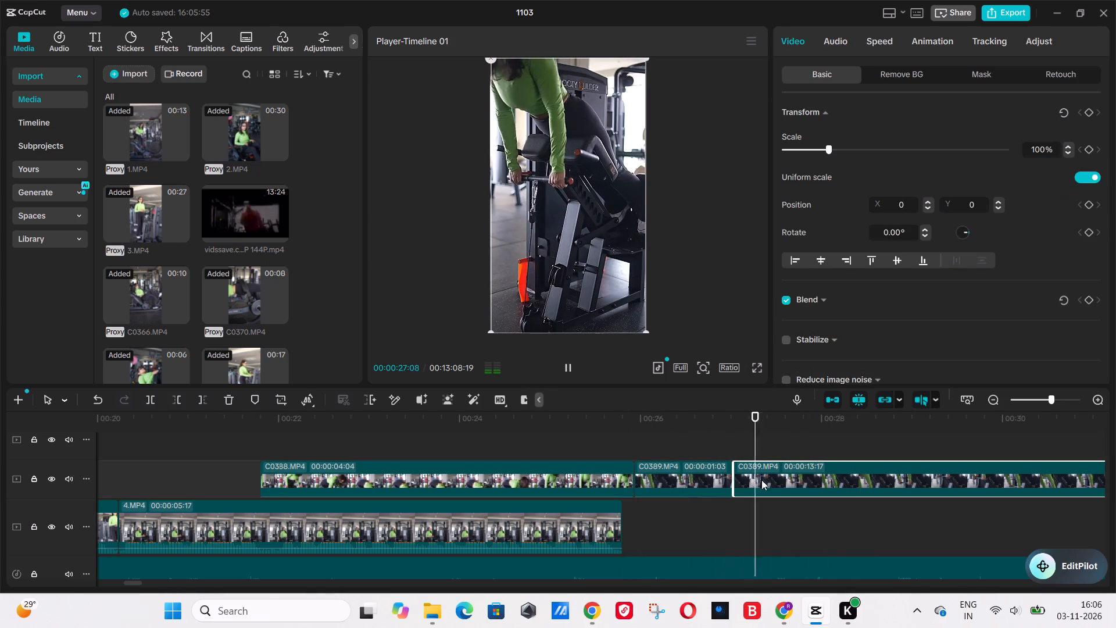
key("space")
key("Delete")
Play back the ending around C0388.MP4 and C0389.MP4 to check the cut, with the timeline area enlarged.
left_click(503, 445)
key("space")
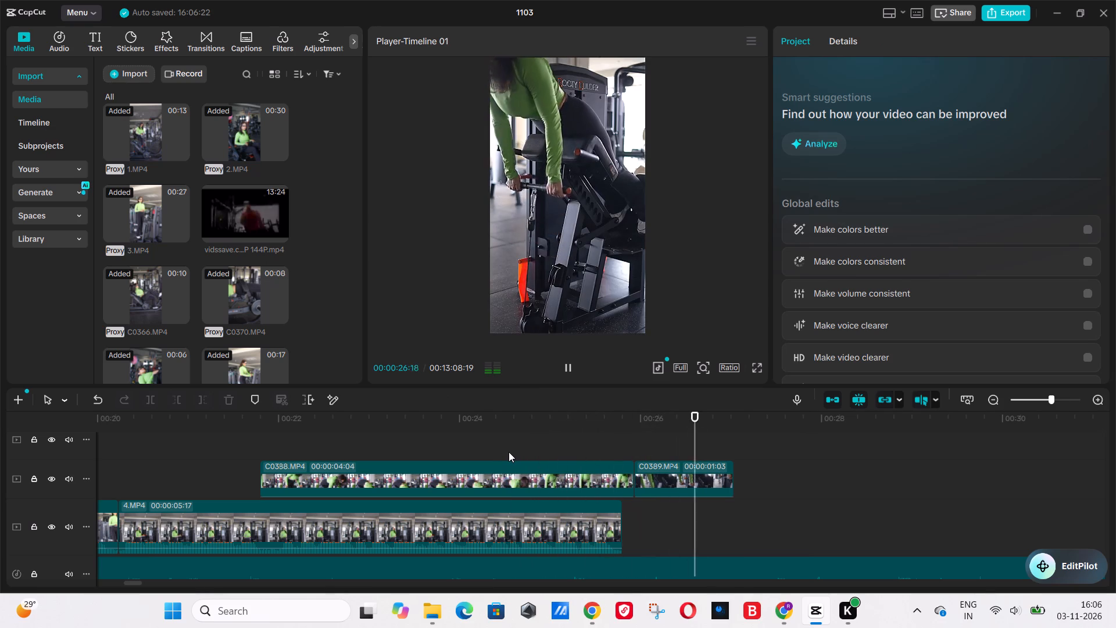
key("space")
left_click(1041, 396)
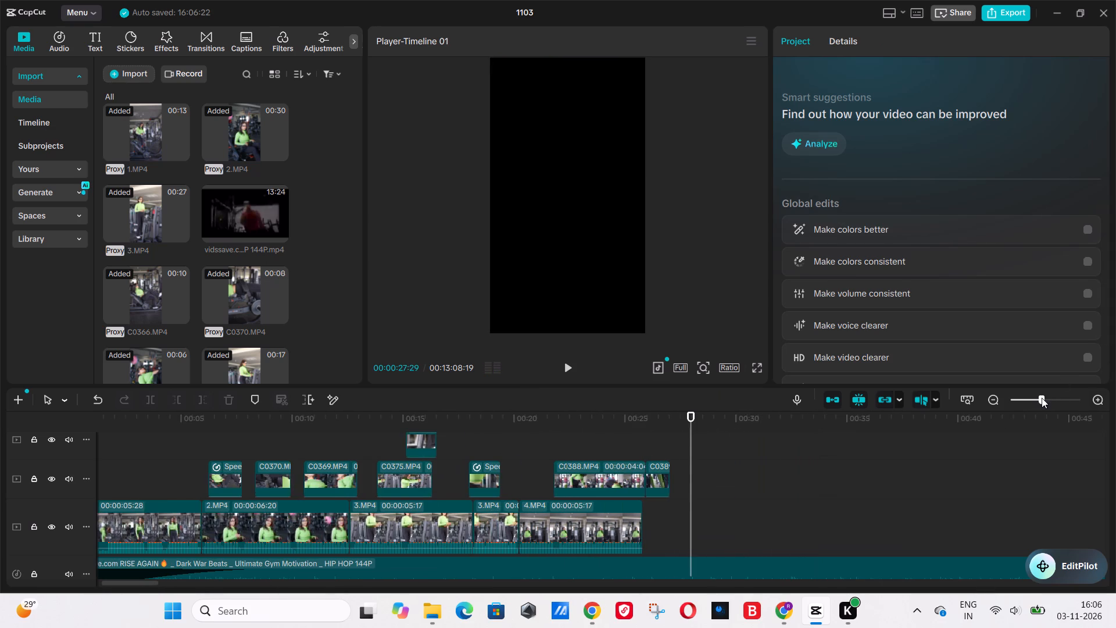
left_click_drag(700, 384, 697, 371)
left_click_drag(697, 371, 689, 339)
left_click(684, 390)
left_click_drag(684, 385, 671, 334)
left_click(635, 404)
key("space")
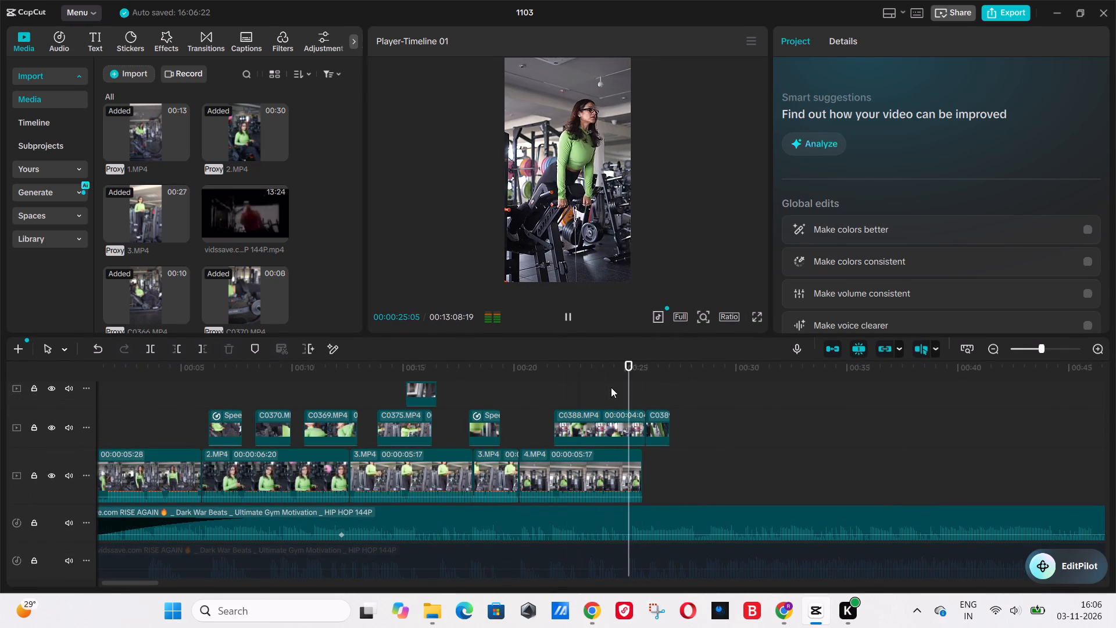
left_click(586, 384)
key("alt+Tab")
key("alt+Tab")
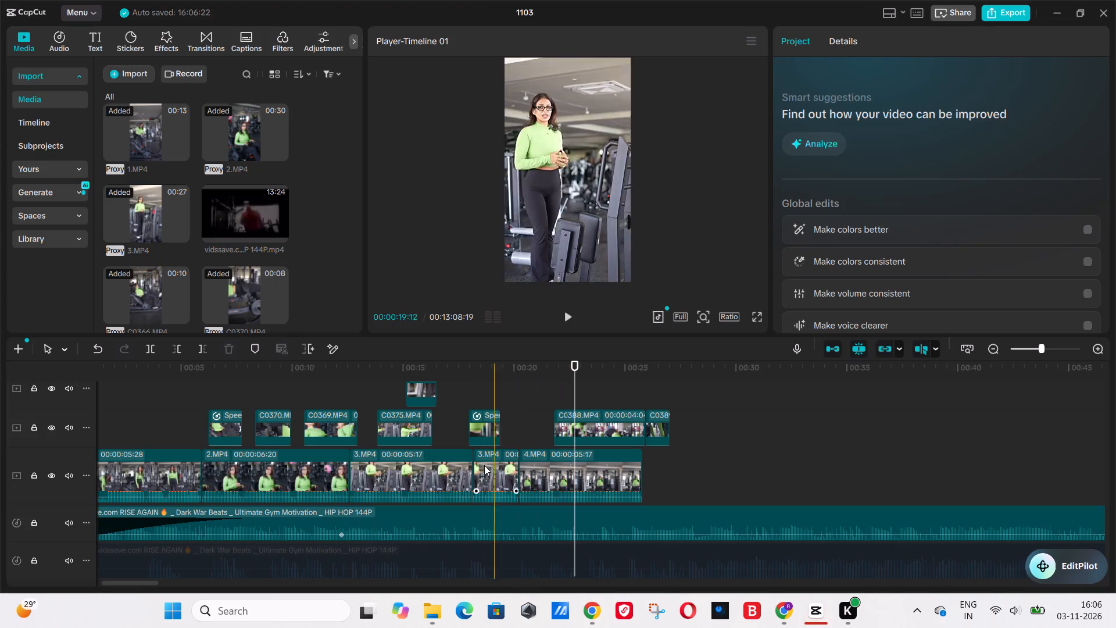
Play back the timeline from several points up to the end of 4.MP4 to review the exercise overlays.
left_click(350, 387)
key("space")
scroll(507, 441, "up", 4)
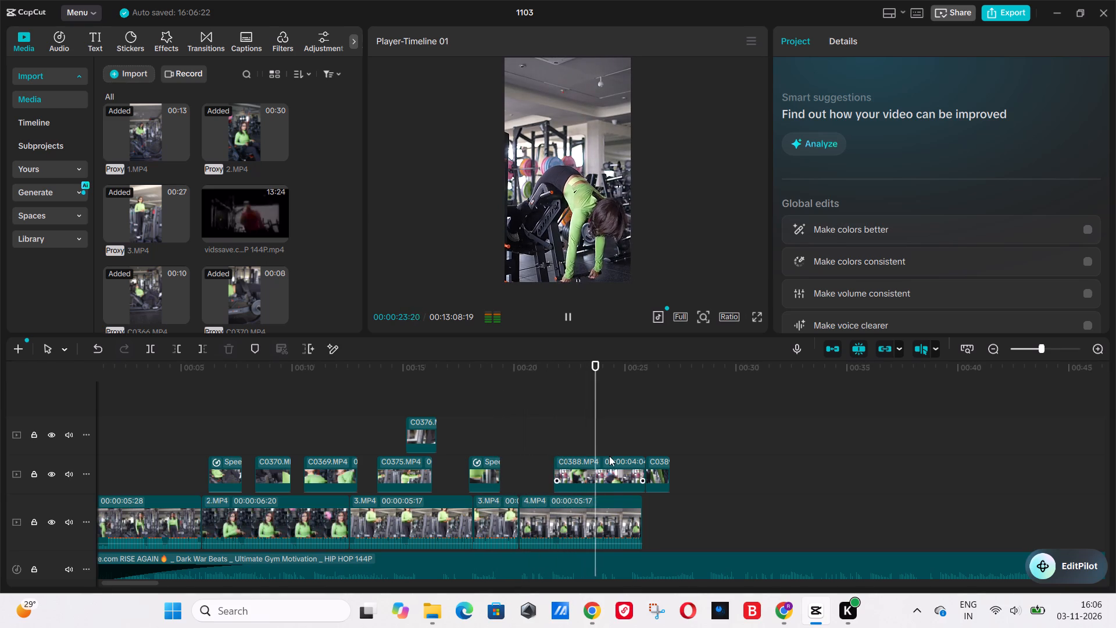
key("space")
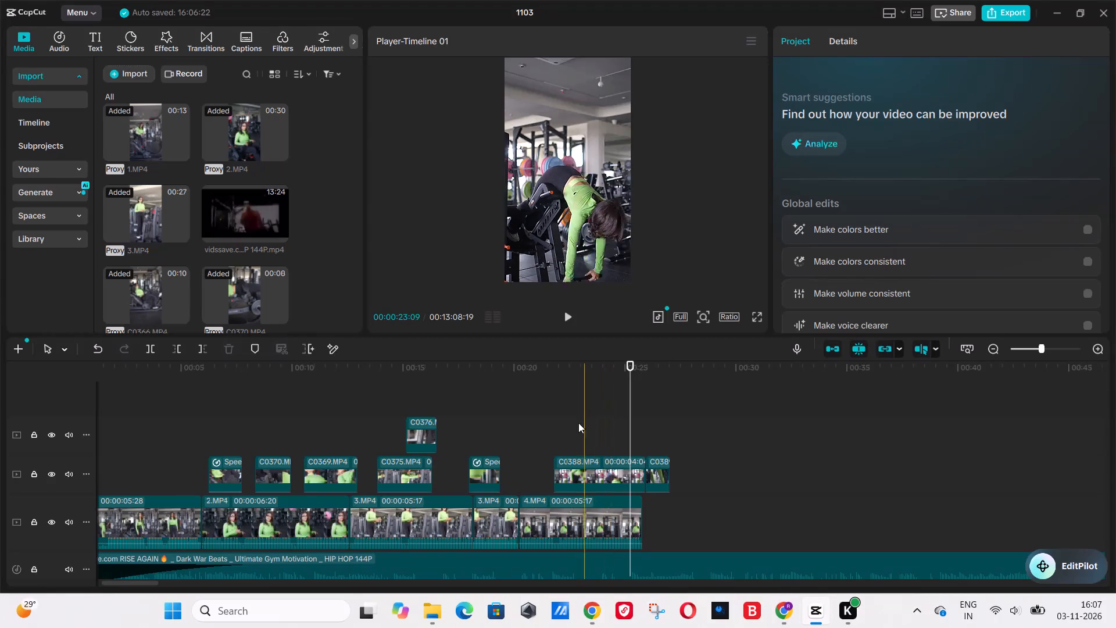
left_click(495, 441)
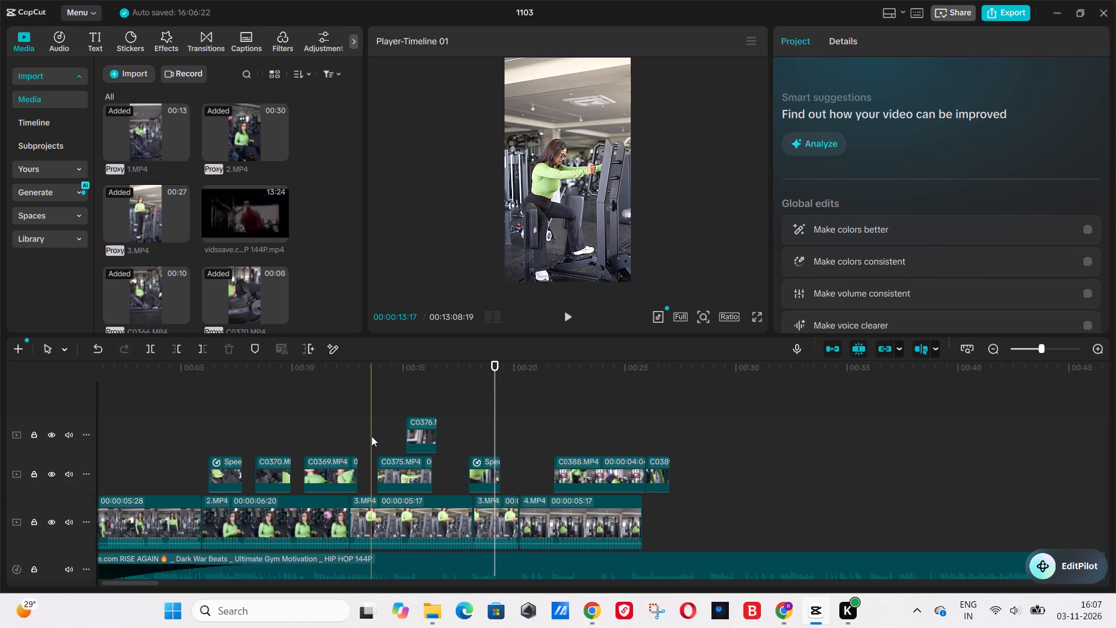
left_click(296, 445)
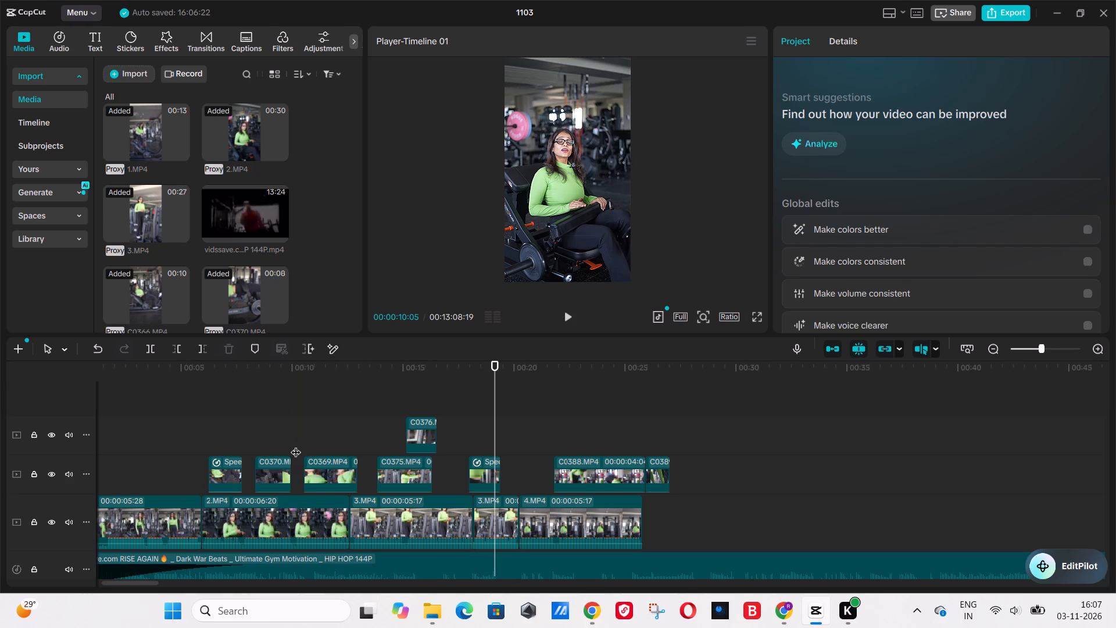
left_click(505, 409)
key("space")
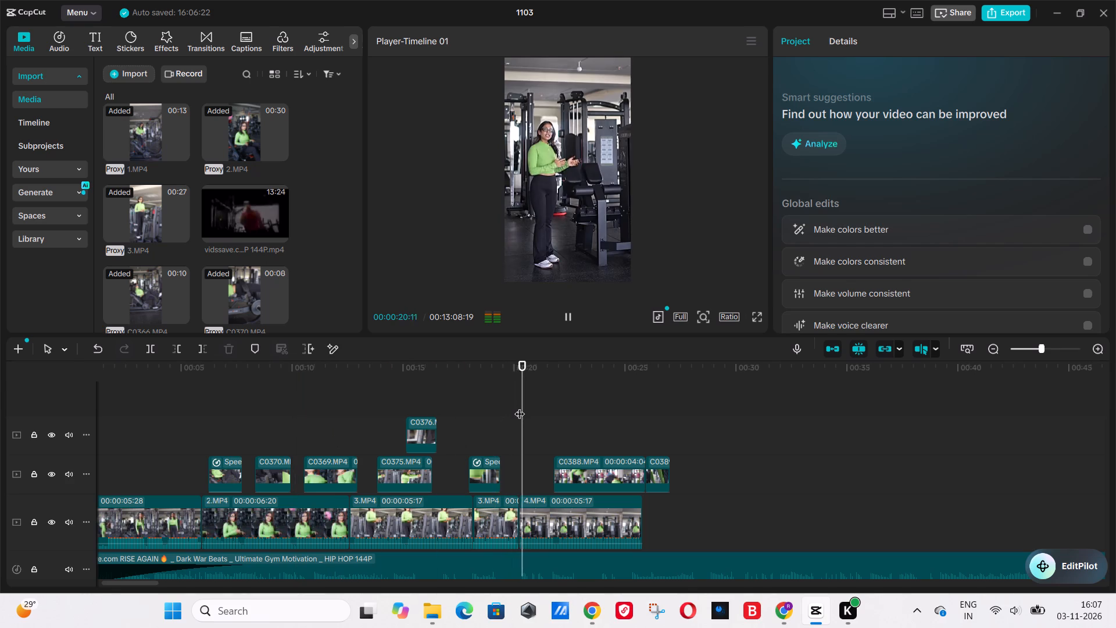
key("space")
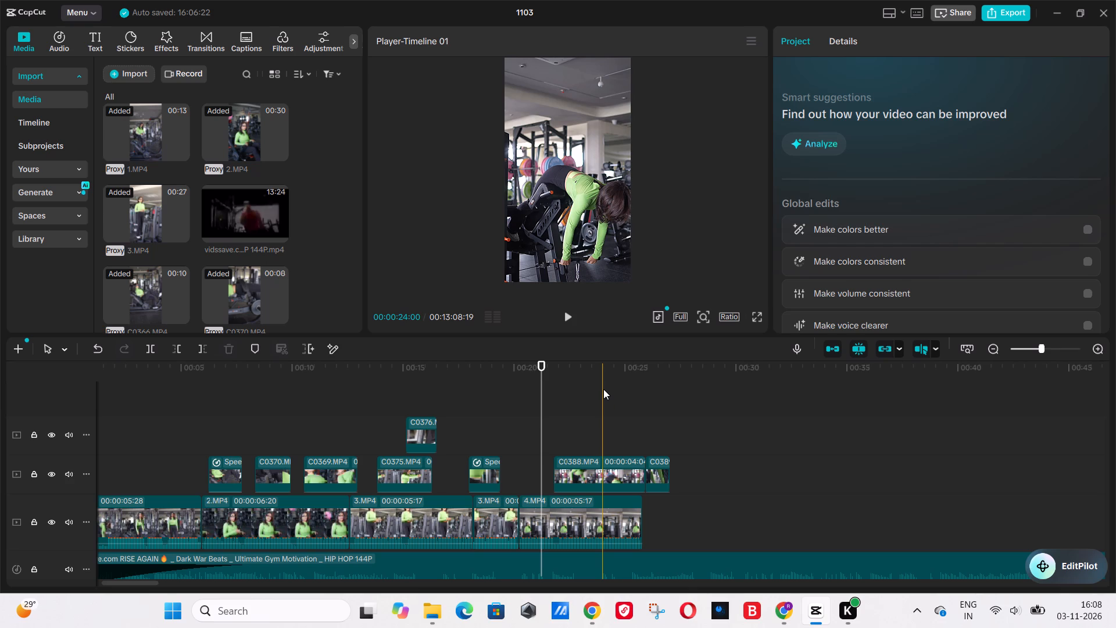
left_click(217, 420)
key("space")
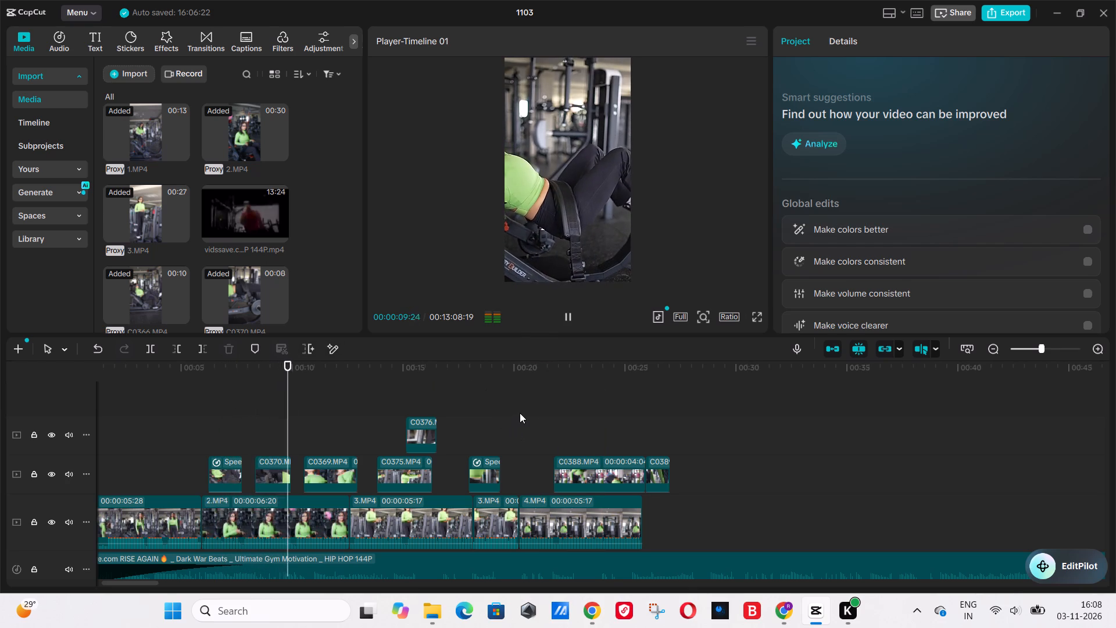
left_click(504, 404)
key("space")
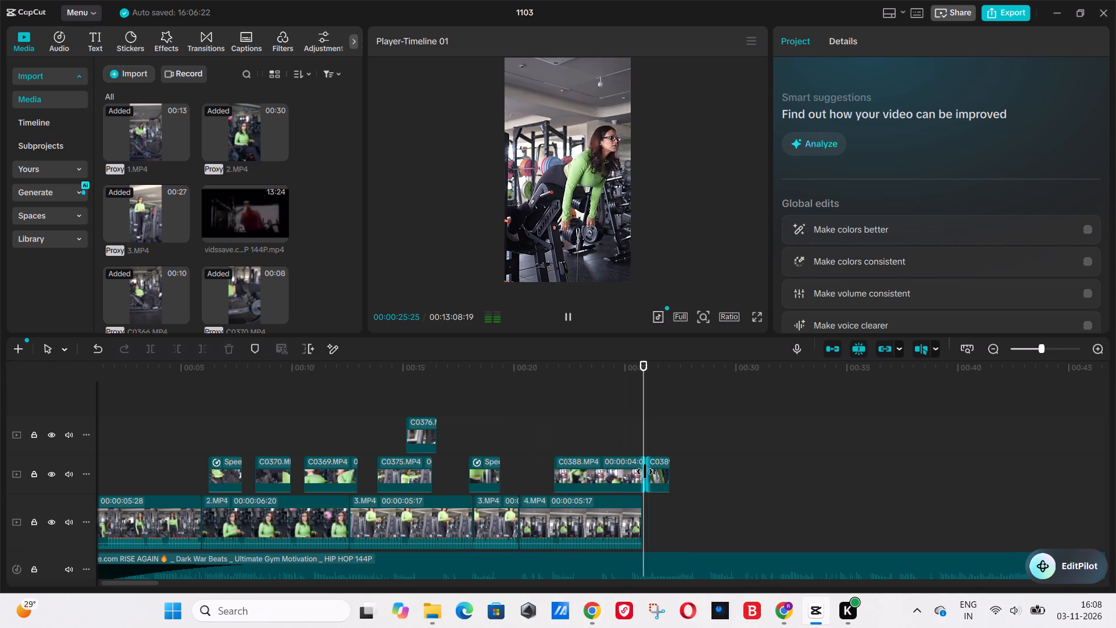
Enlarge the C0388.MP4 overlay to 117% and reposition it to about X -81, Y 162.
left_click(567, 448)
key("space")
left_click(605, 470)
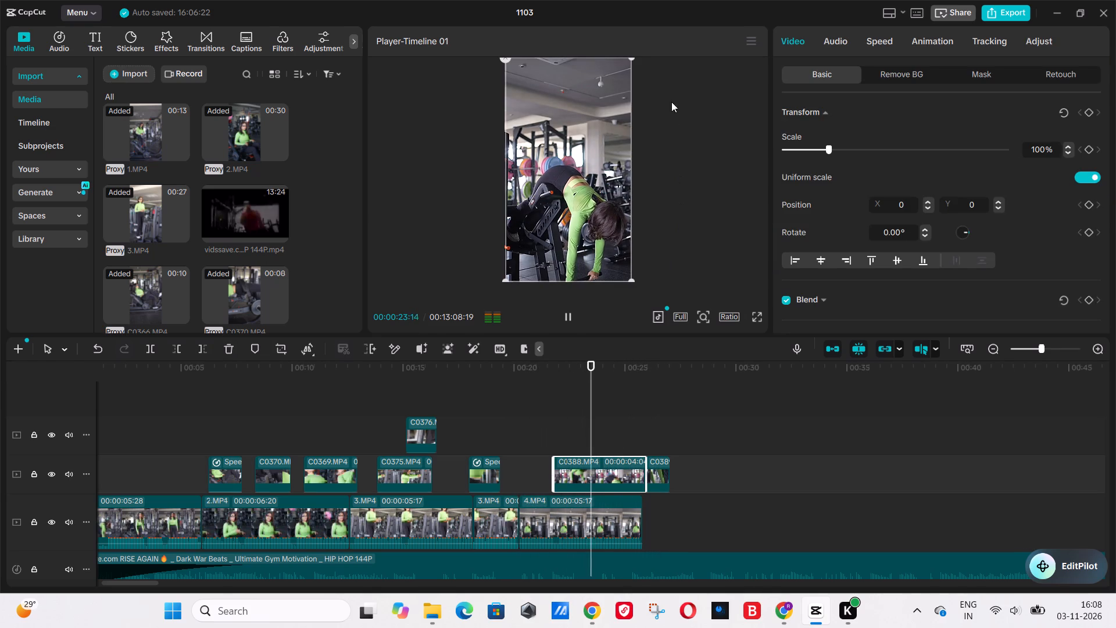
key("space")
key("space")
left_click_drag(629, 58, 652, 35)
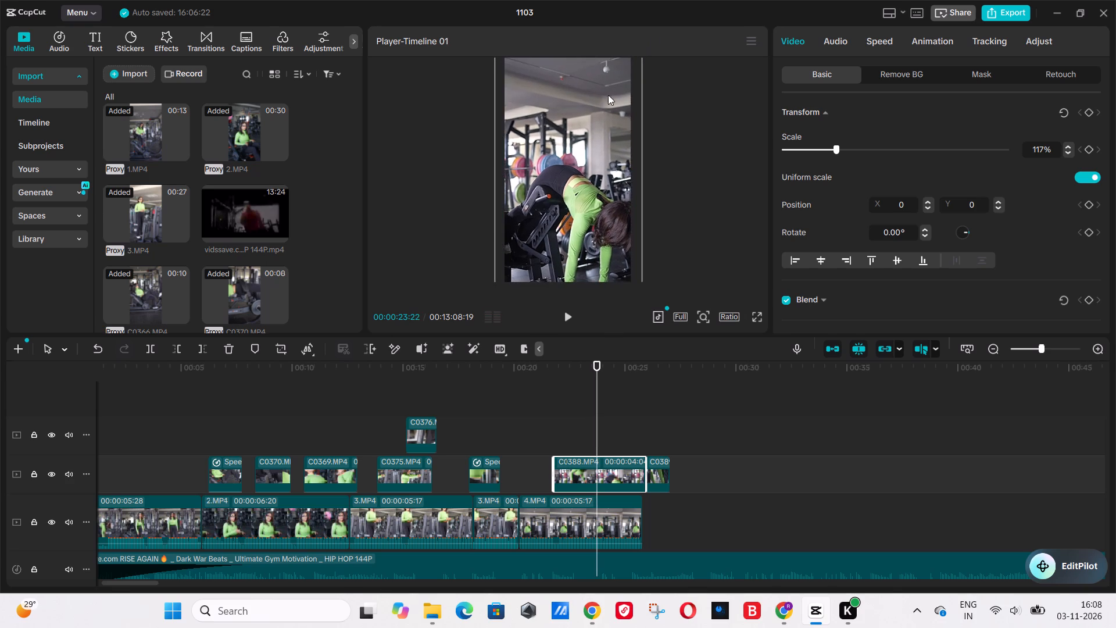
left_click_drag(596, 148, 591, 138)
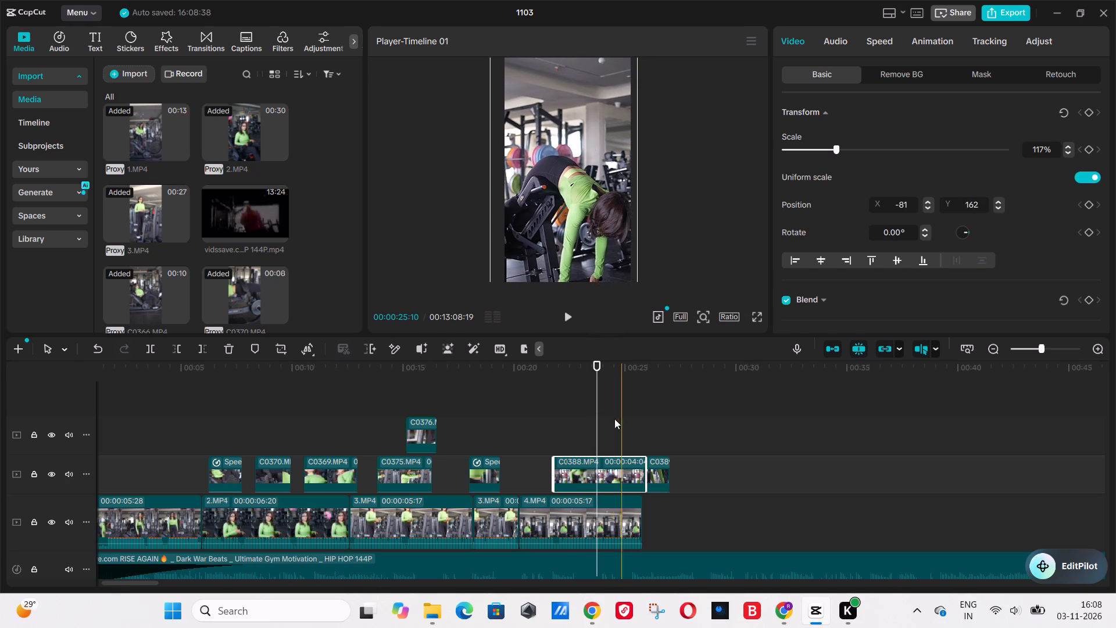
Enlarge the C0389.MP4 overlay beyond the frame and shift its position slightly in the preview.
left_click(557, 438)
key("space")
left_click(645, 430)
left_click(661, 467)
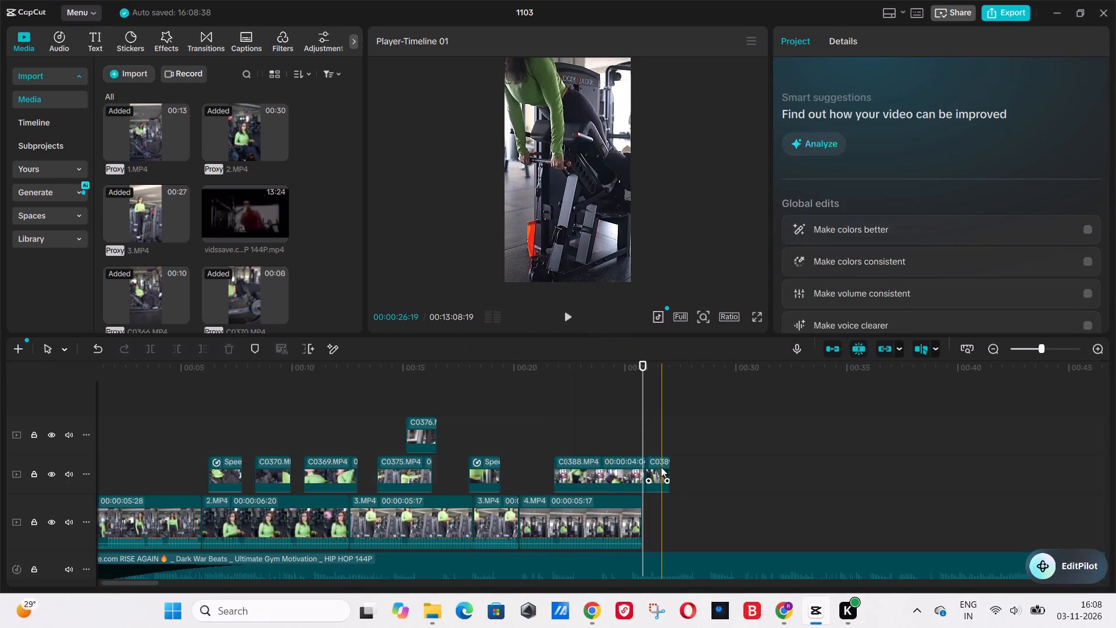
left_click(661, 452)
left_click(667, 474)
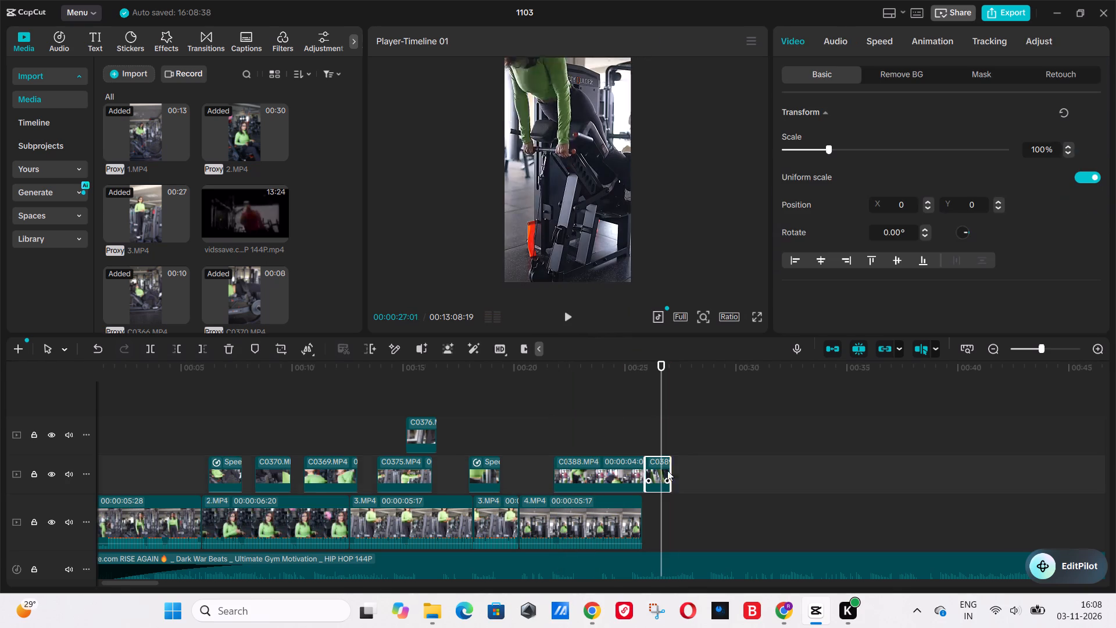
left_click(630, 285)
left_click(631, 281)
left_click_drag(631, 281, 639, 286)
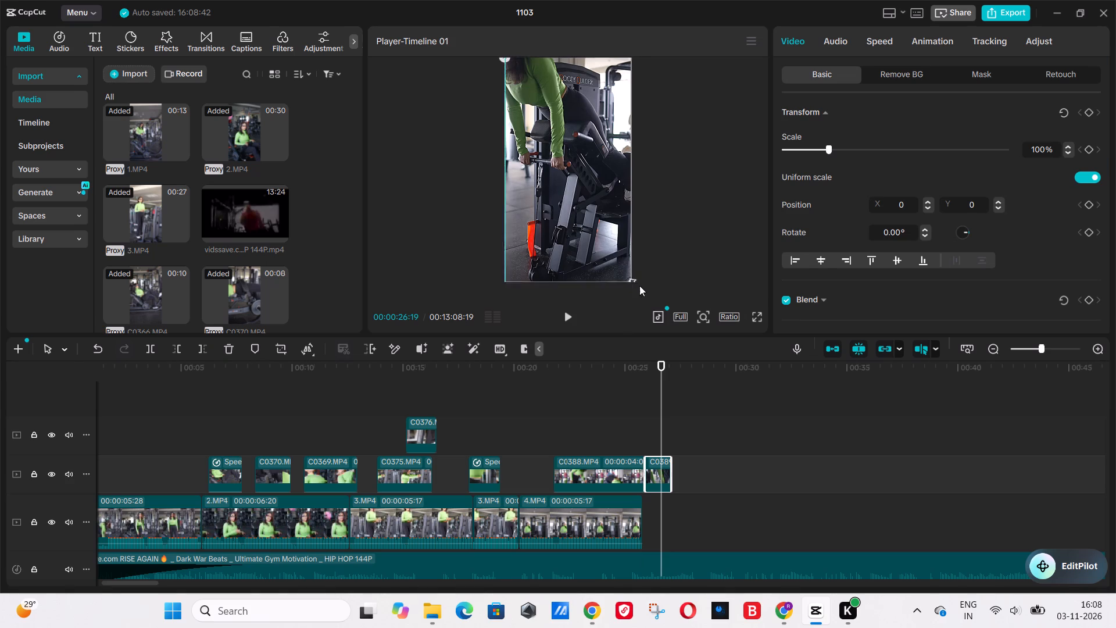
left_click_drag(639, 286, 657, 314)
left_click_drag(623, 263, 629, 267)
Replay the ending and extend the end of C0389.MP4 by about half a second.
left_click(611, 432)
key("space")
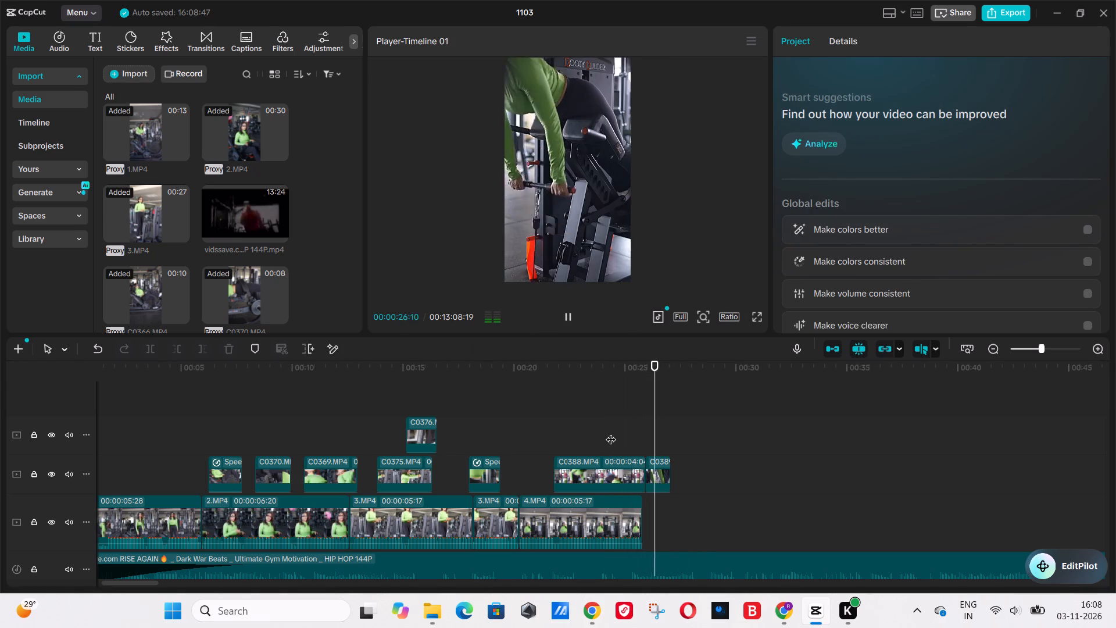
left_click(611, 432)
key("space")
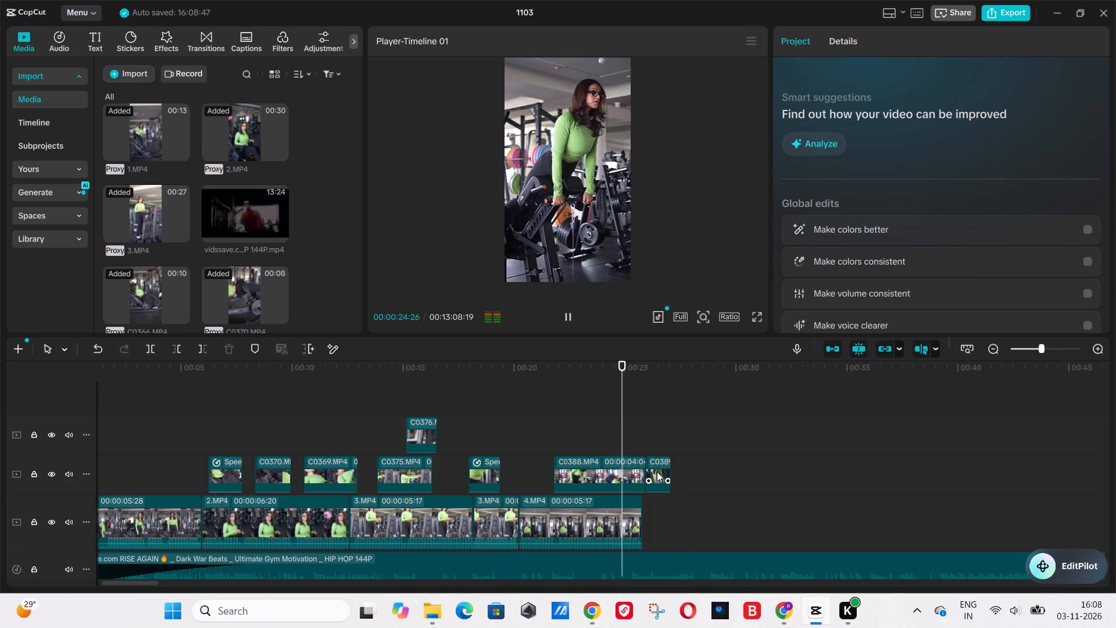
left_click(660, 472)
left_click_drag(671, 470, 678, 472)
Raise the active music track's volume to 0.0 dB at about 00:26:10 and play back the ending.
left_click(654, 445)
scroll(722, 455, "down", 6)
left_click(722, 488)
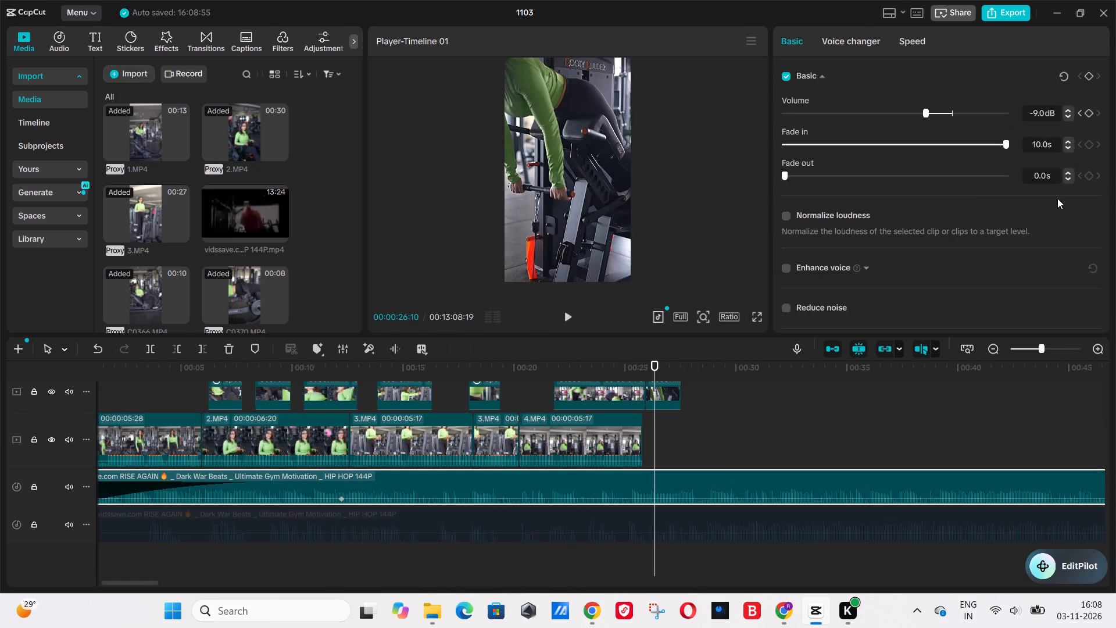
left_click_drag(935, 108, 938, 108)
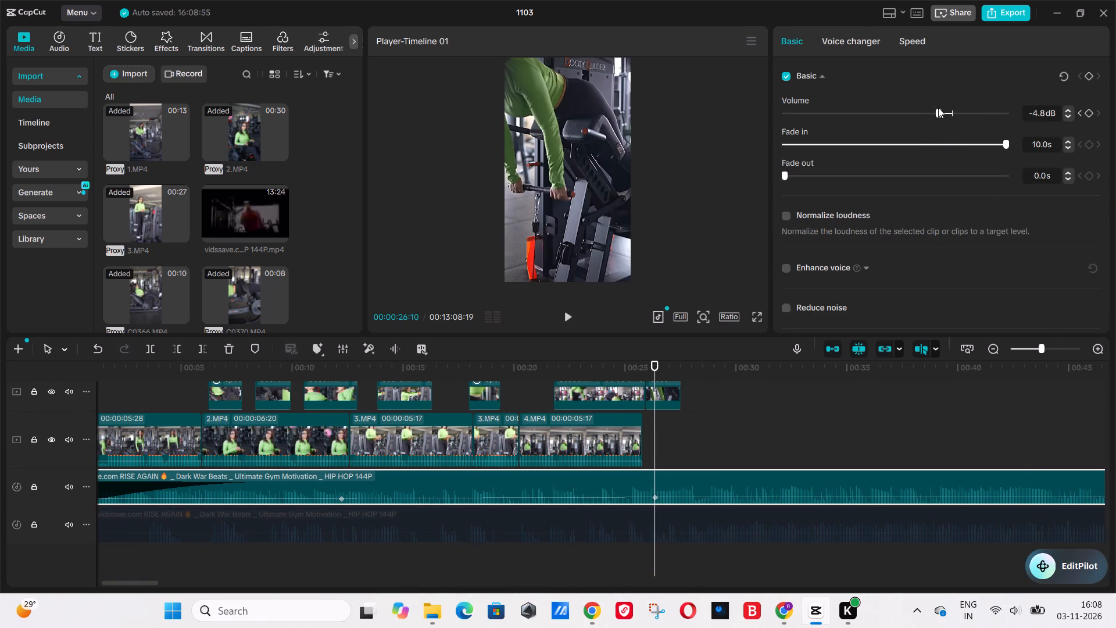
left_click_drag(938, 108, 941, 109)
left_click(619, 378)
key("space")
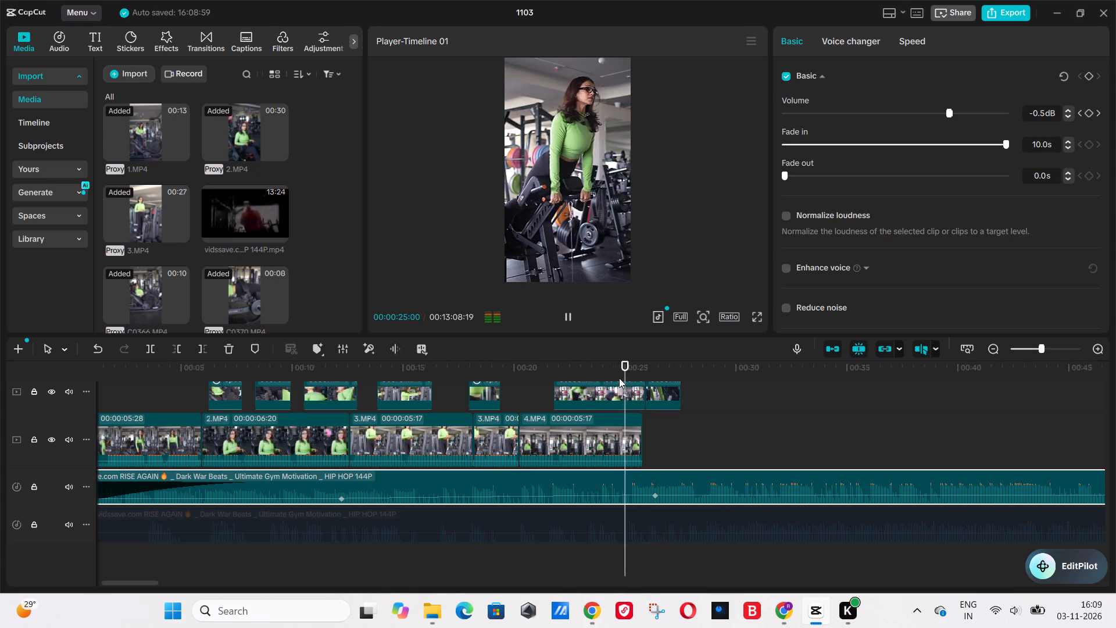
scroll(656, 436, "up", 2)
Raise the computer's system sound volume to 37.
left_click(1020, 605)
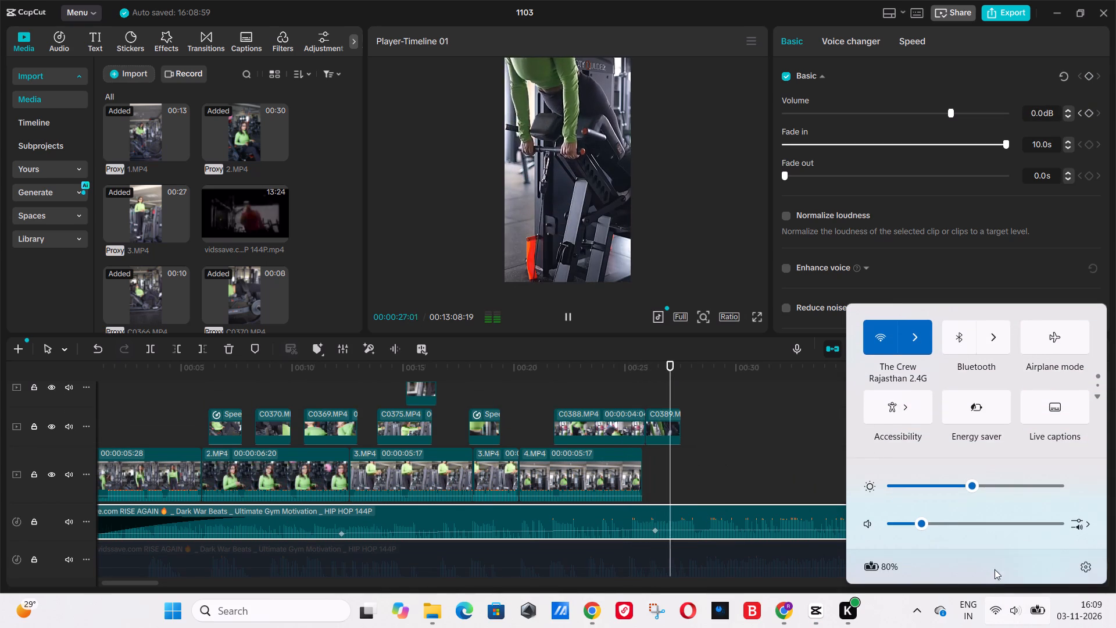
left_click(954, 525)
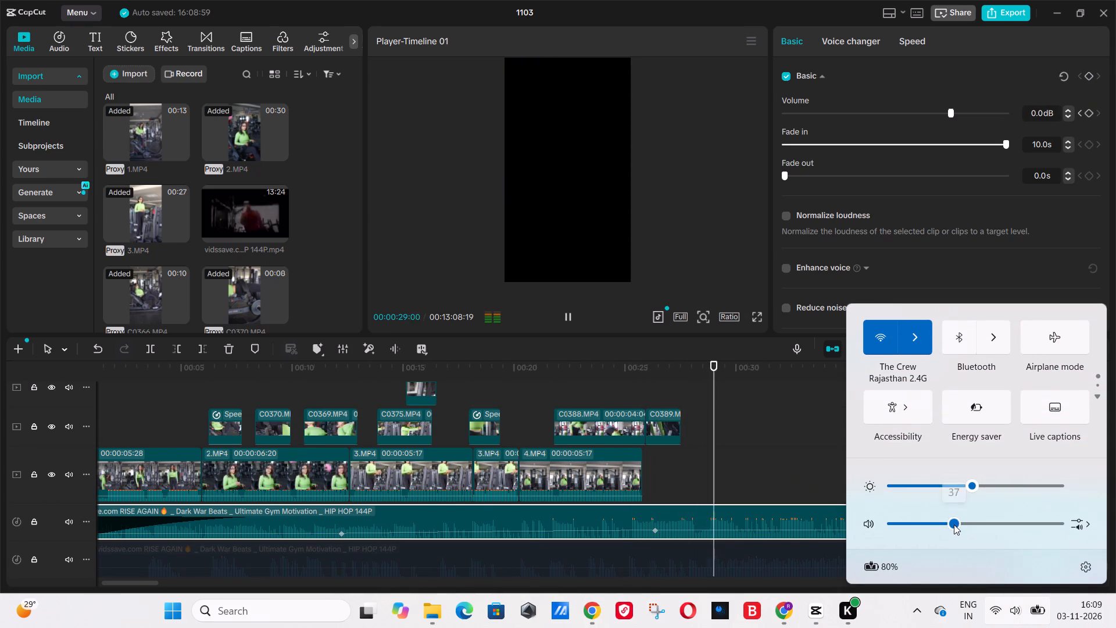
left_click(634, 394)
key("space")
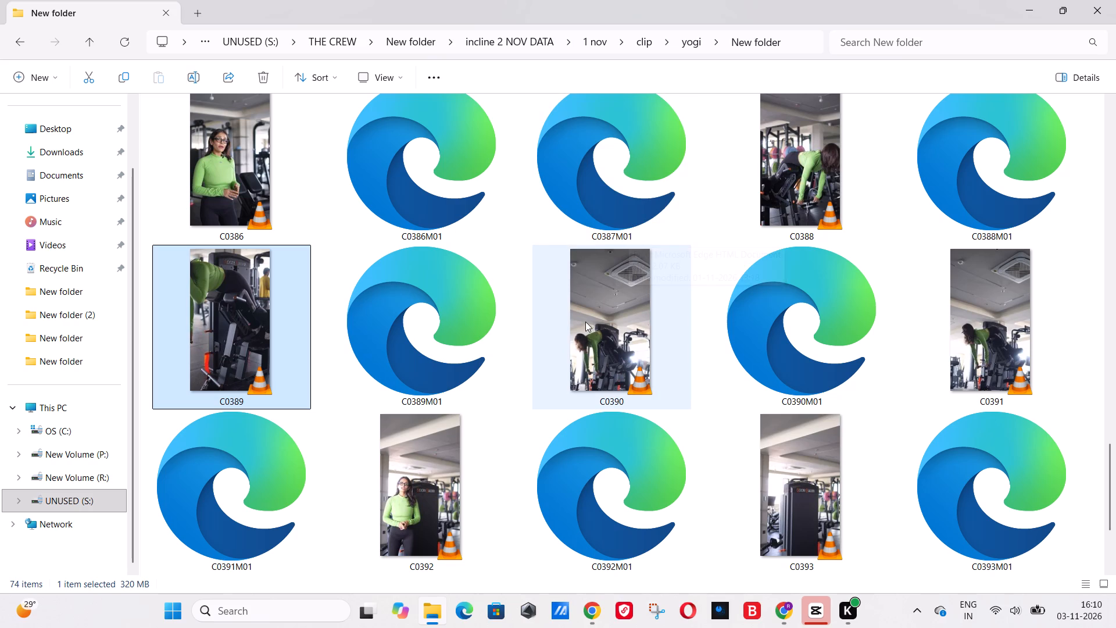
key("alt+Tab")
key("alt+Tab")
key("alt+Tab")
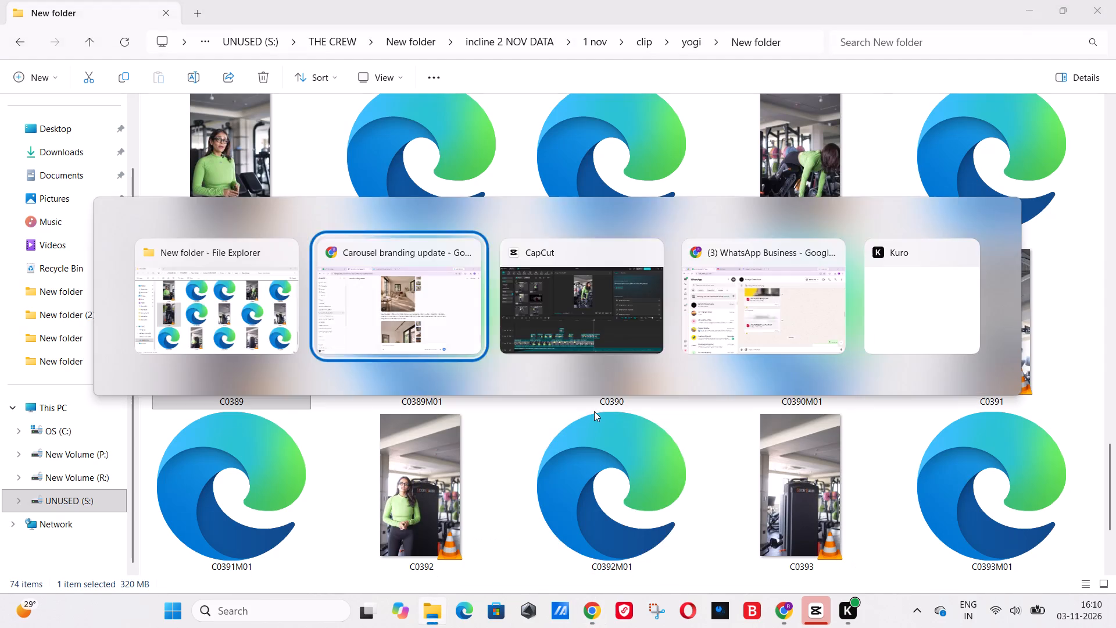
key("alt+Tab")
left_click(564, 405)
key("space")
key("space")
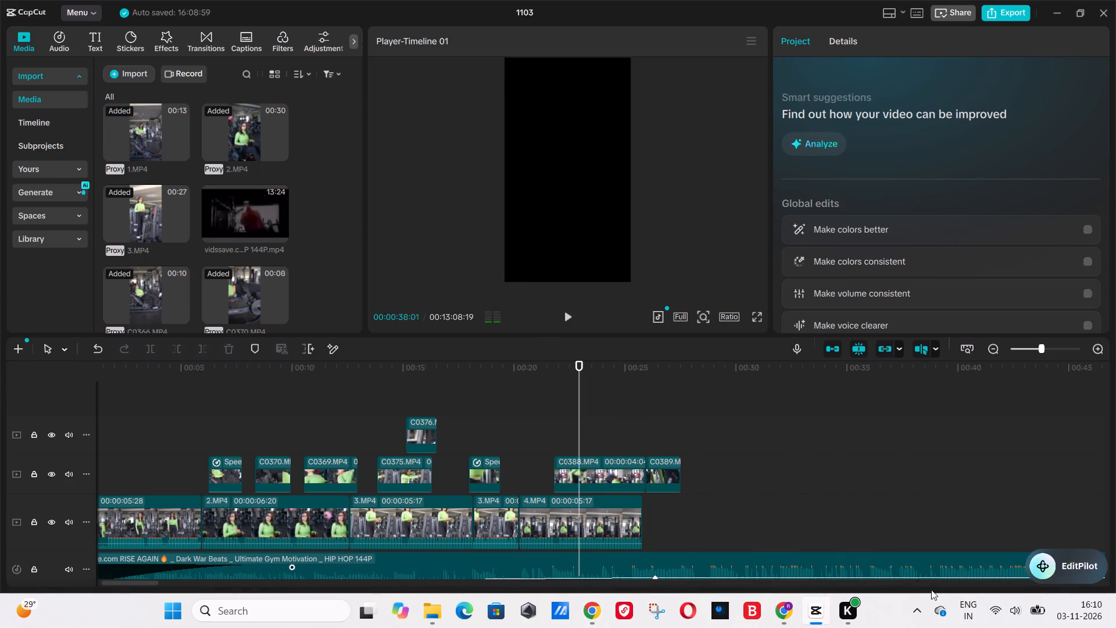
Lower the computer's system sound volume.
left_click(1007, 612)
left_click(1018, 618)
left_click_drag(931, 525, 927, 523)
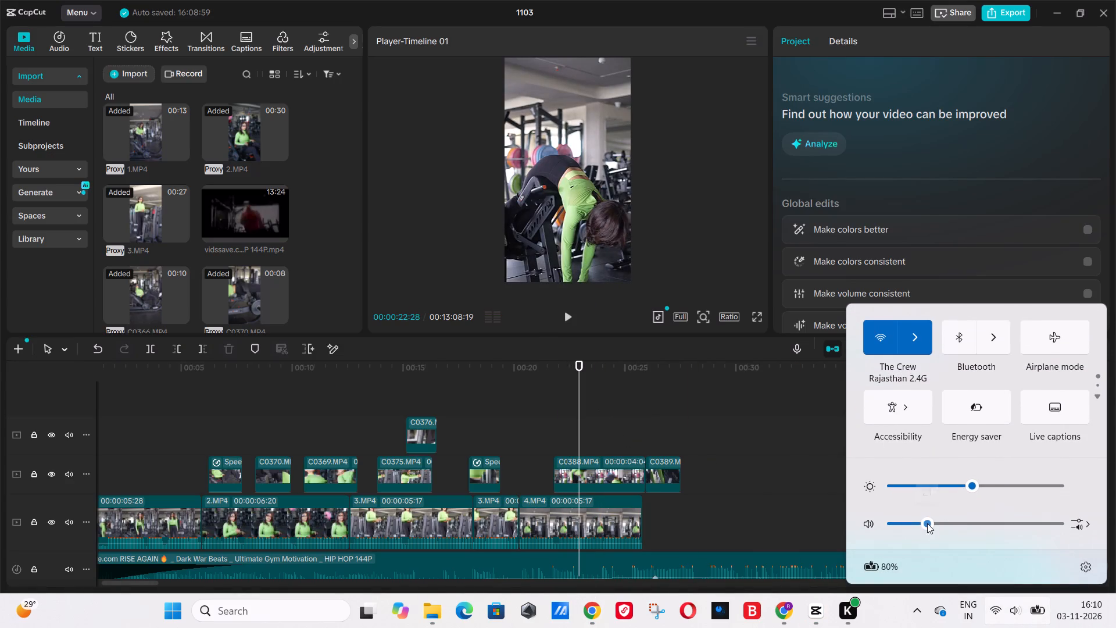
Play the timeline from the later part of the C0388.MP4 overlay into the C0389.MP4 overlay and pause.
left_click_drag(927, 523, 926, 523)
left_click(595, 400)
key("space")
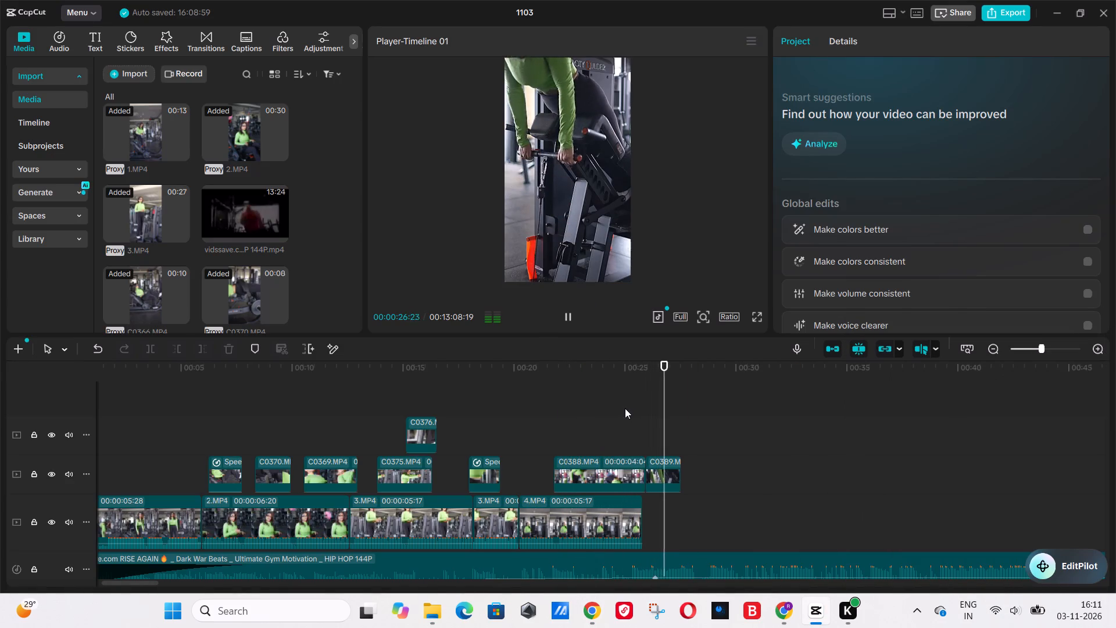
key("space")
Switch to Chrome and open YouTube in a new tab.
key("alt+Tab")
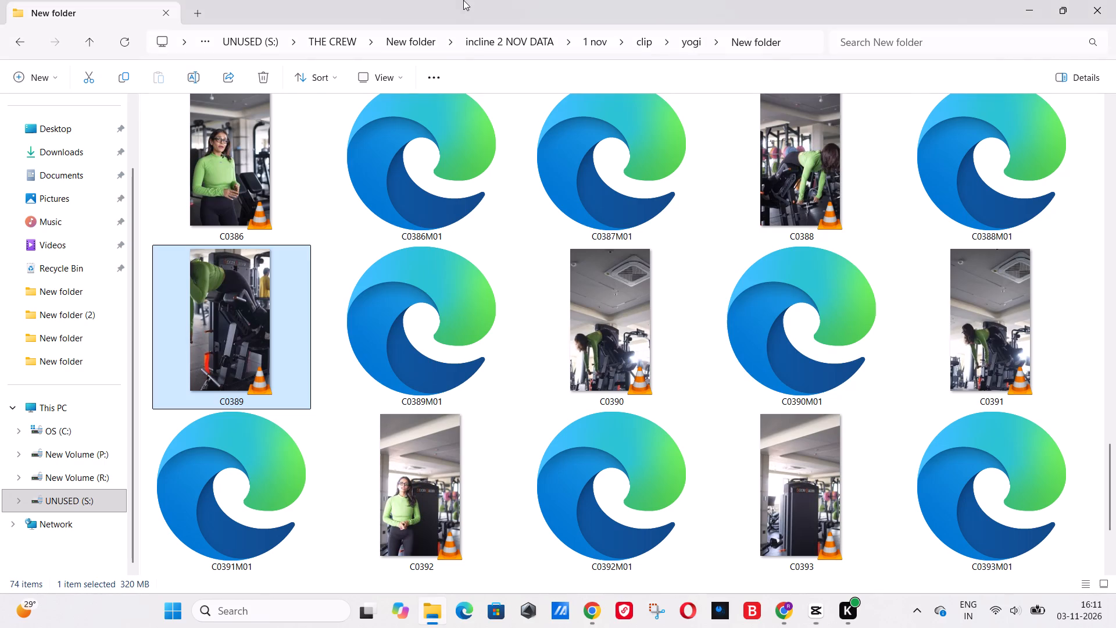
key("alt+Tab")
key("alt+Tab")
left_click(421, 0)
left_click(566, 9)
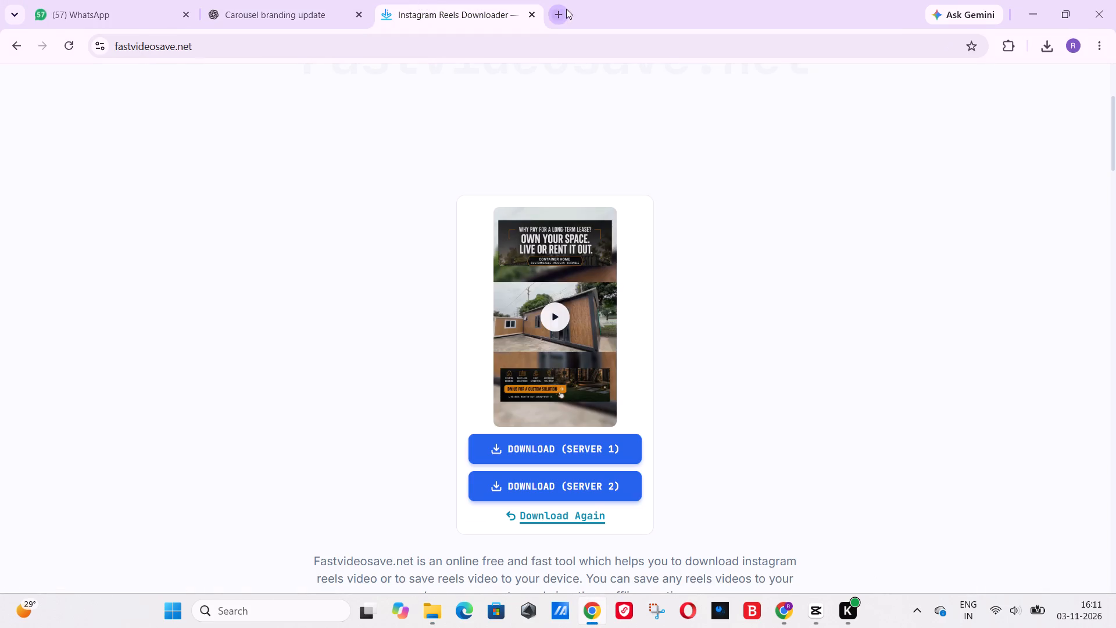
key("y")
left_click(338, 78)
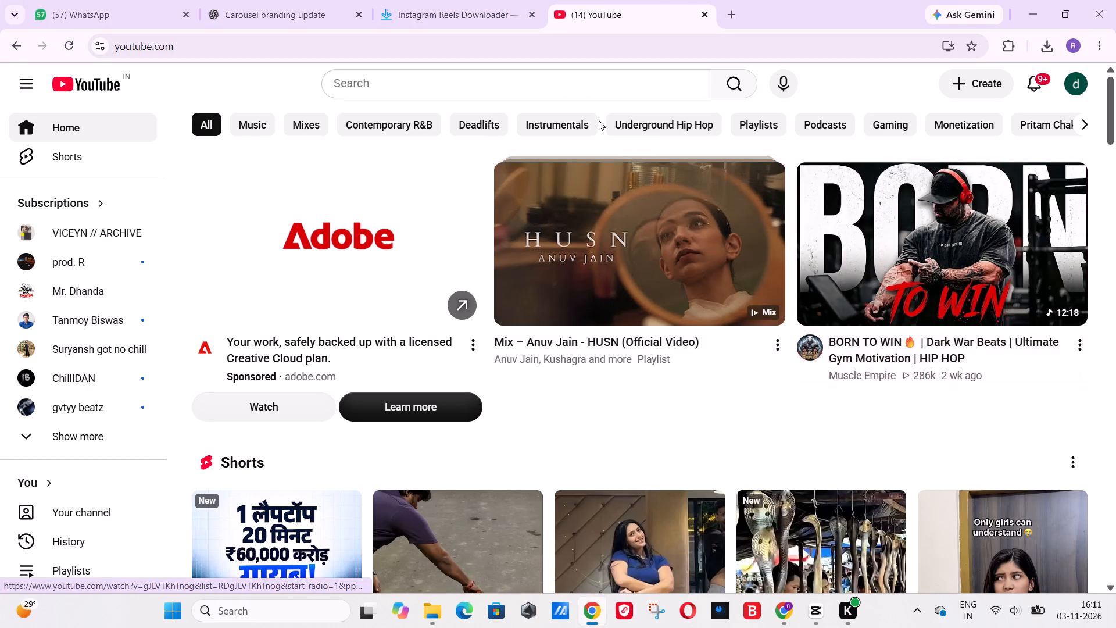
Search YouTube for "music for gym workout".
left_click(554, 75)
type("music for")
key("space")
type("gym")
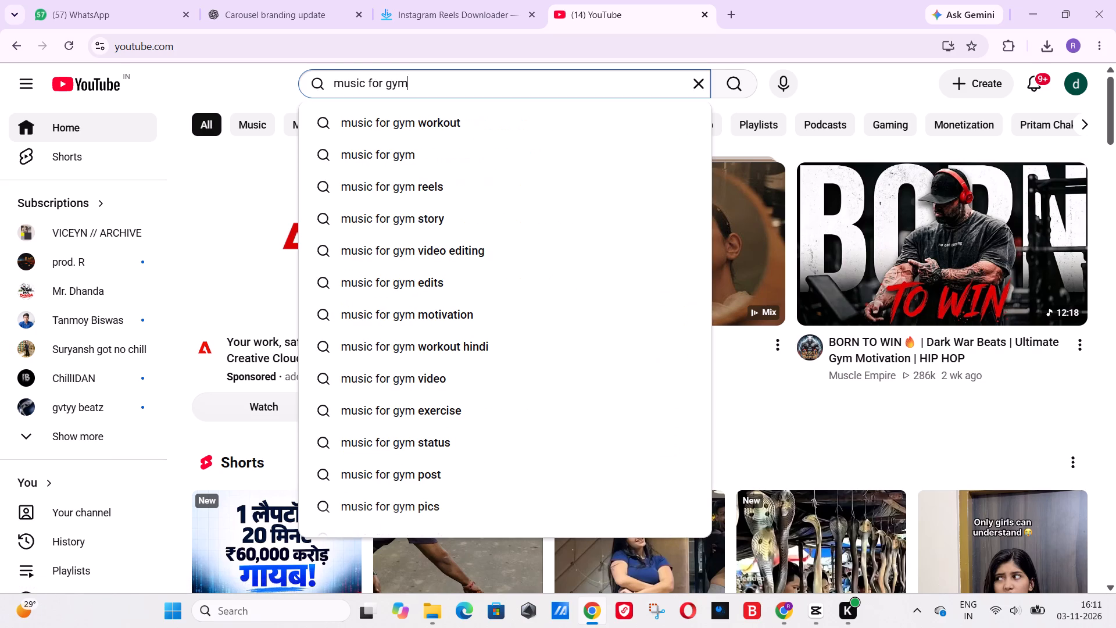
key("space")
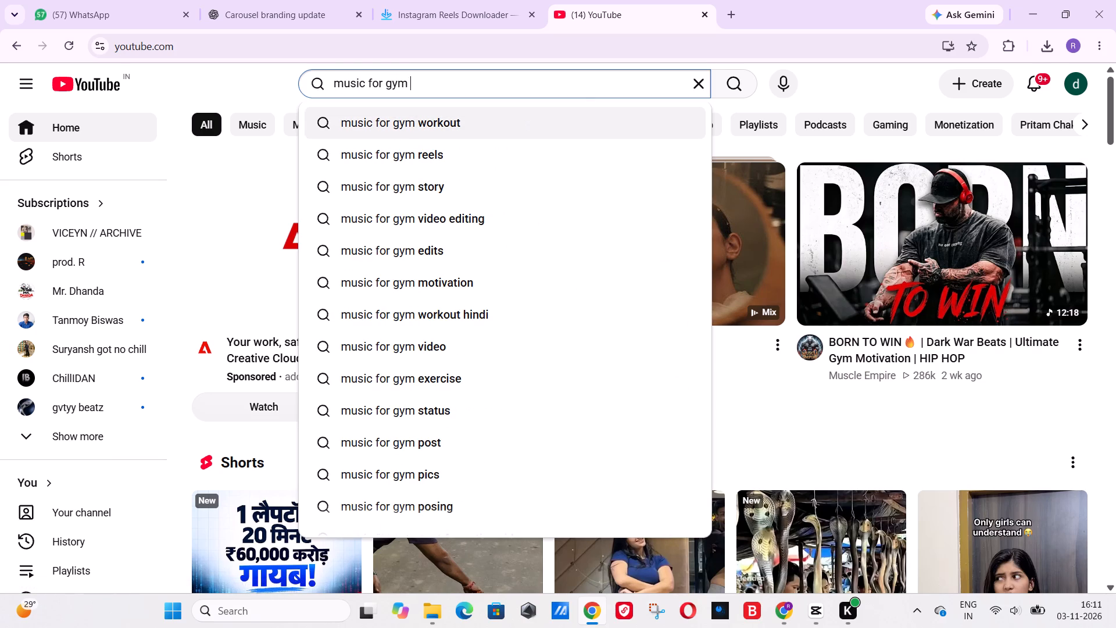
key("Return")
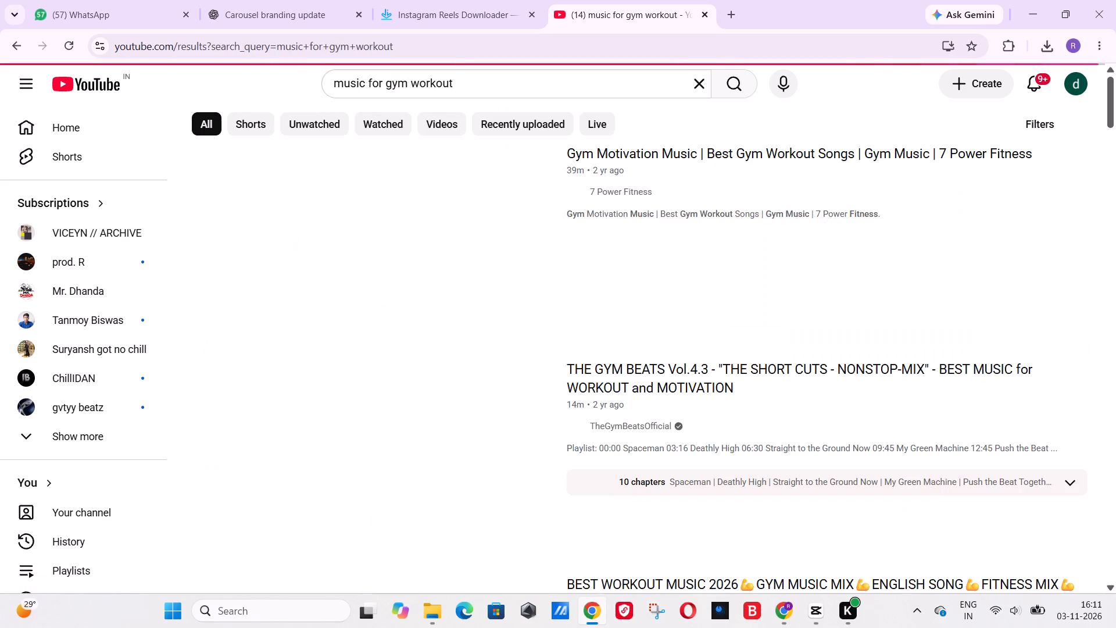
Look through the YouTube search results for a gym workout track.
scroll(446, 227, "down", 6)
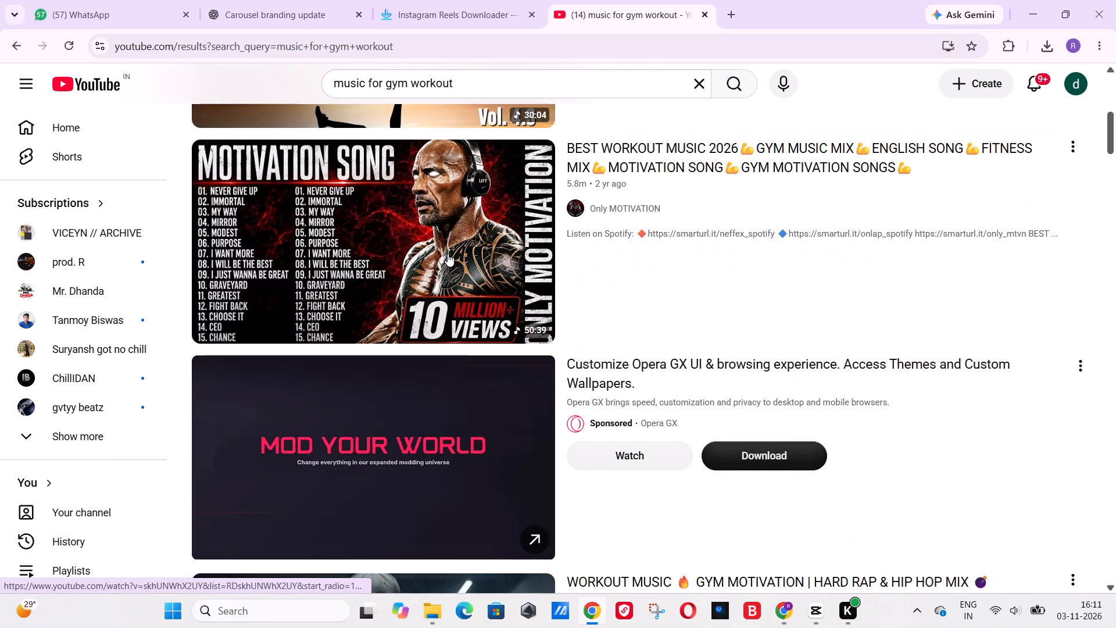
scroll(441, 270, "down", 1)
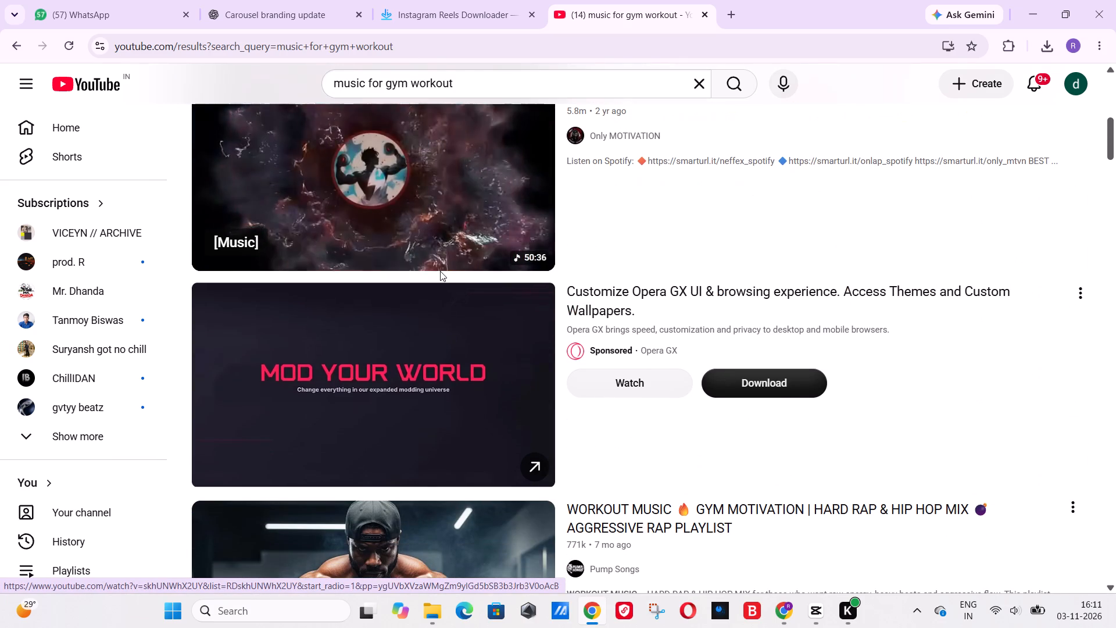
In Chrome, browse YouTube's gym workout music results, open "LOCK STEP | Heavy Trap Workout Session" and skip the advertisement.
scroll(433, 291, "down", 7)
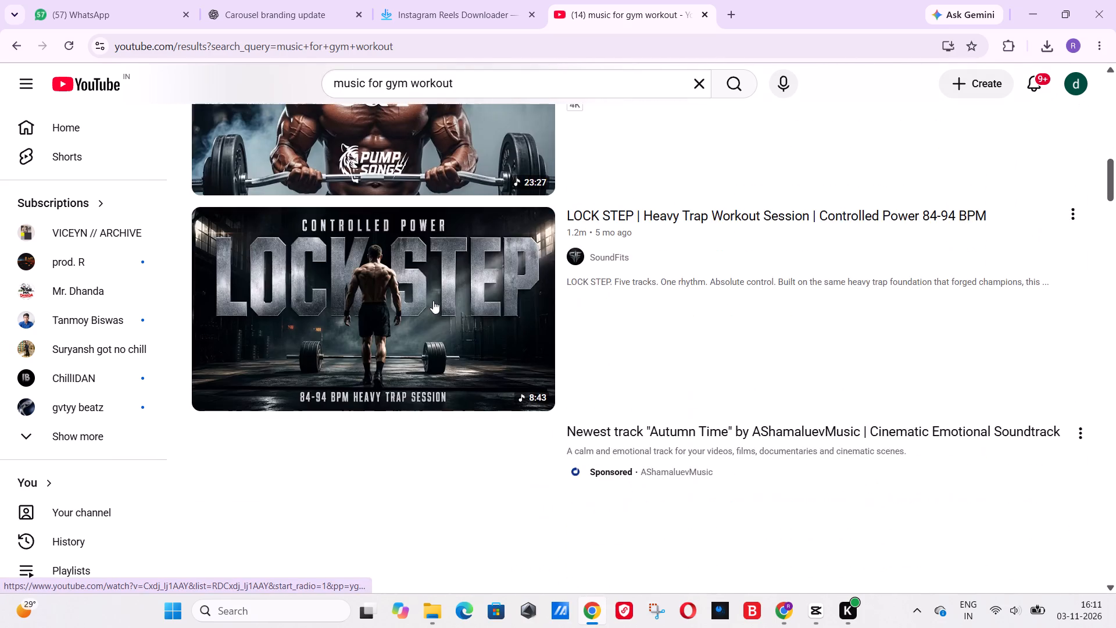
scroll(434, 302, "down", 1)
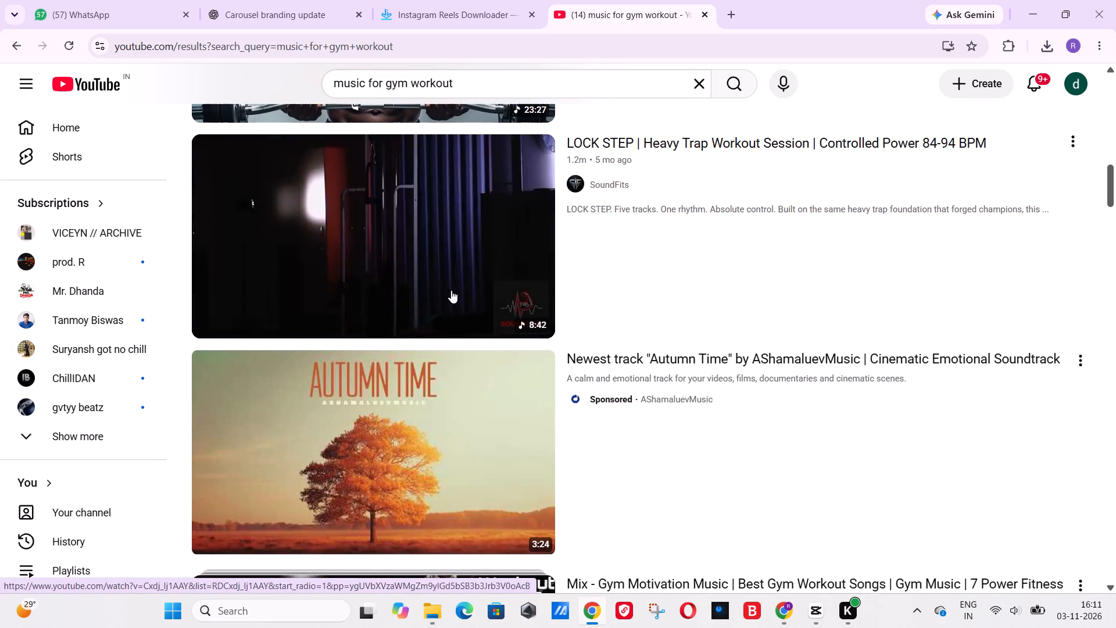
left_click(435, 220)
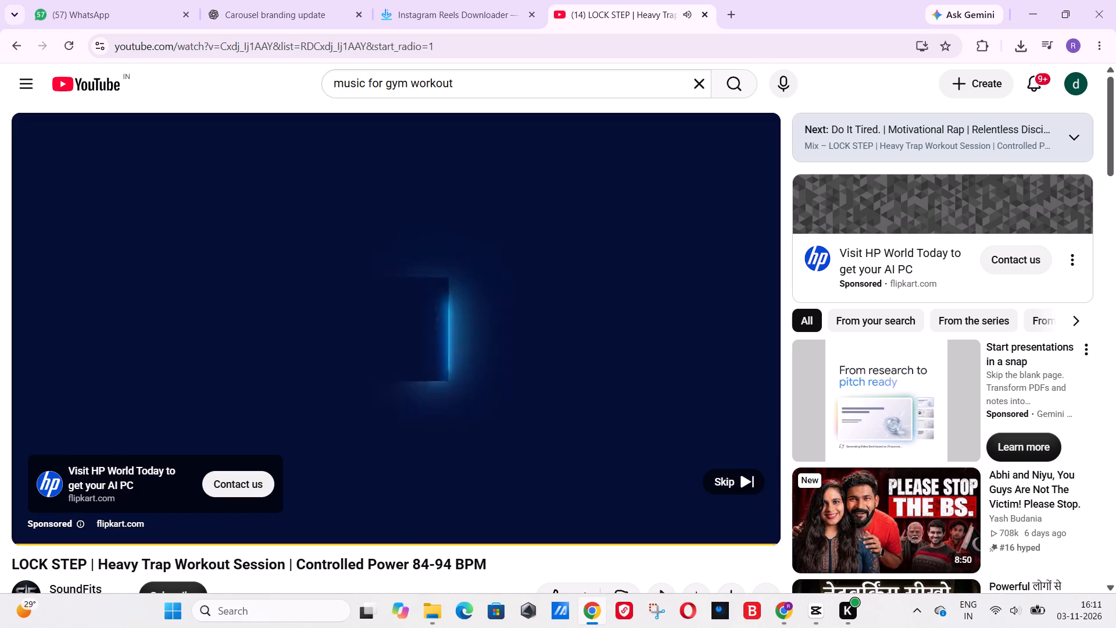
left_click(753, 481)
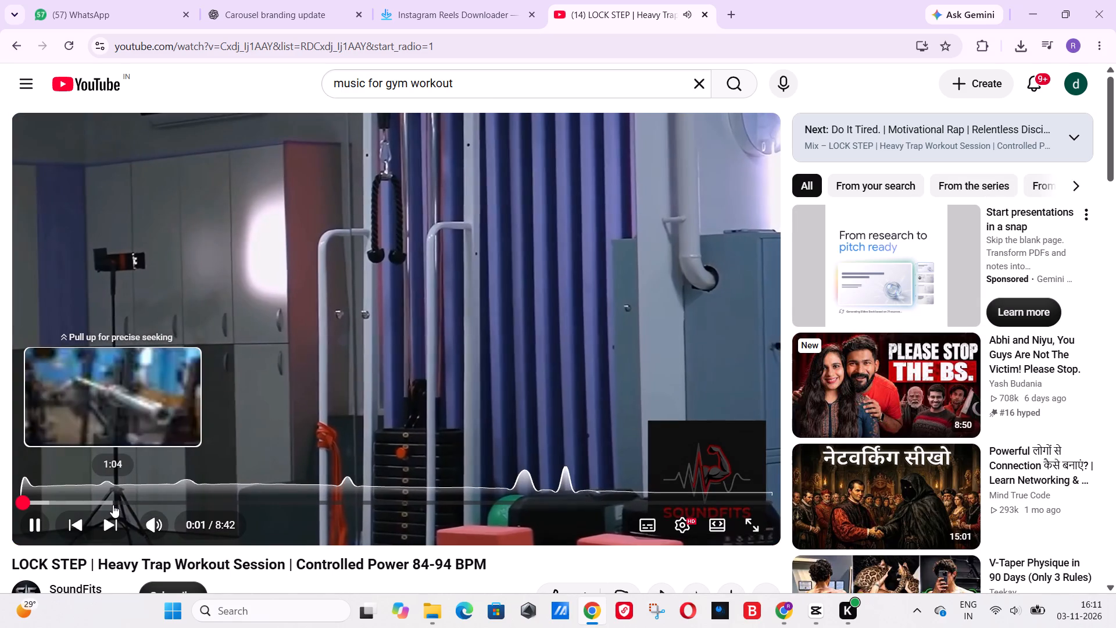
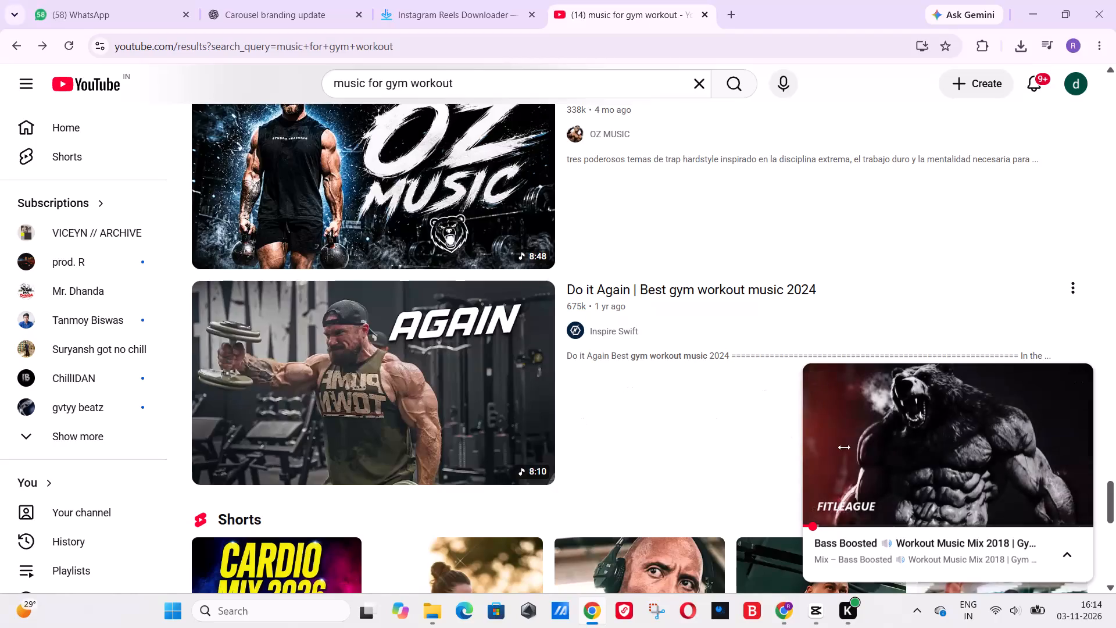
Sample the "Bass Boosted Workout Music Mix 2018" video, return to the search results and close its mini player.
left_click(976, 460)
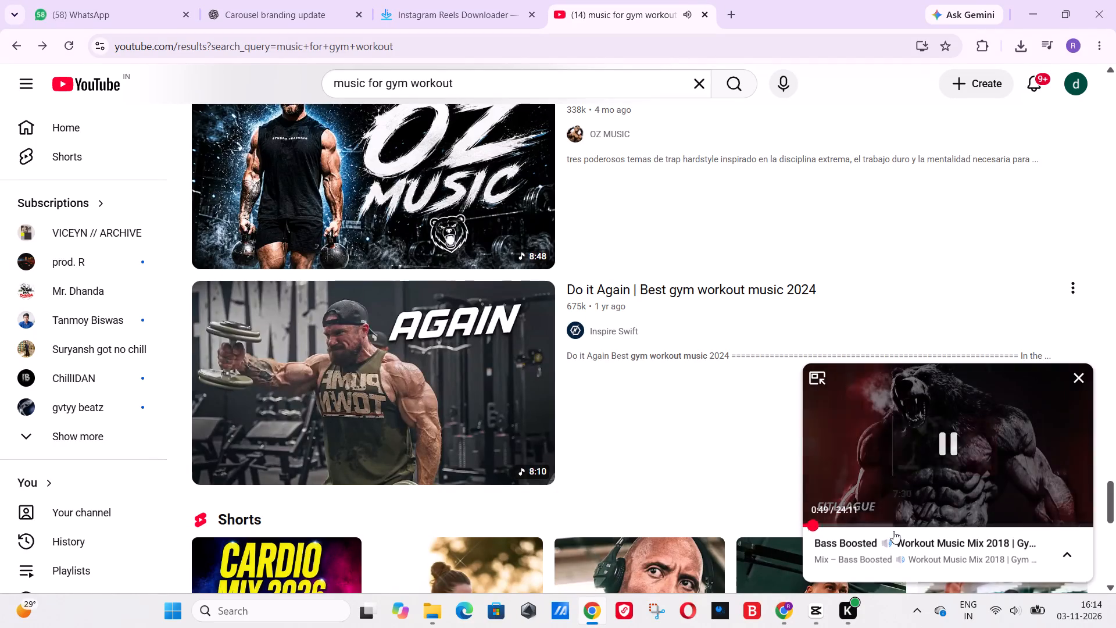
left_click(845, 536)
left_click(838, 522)
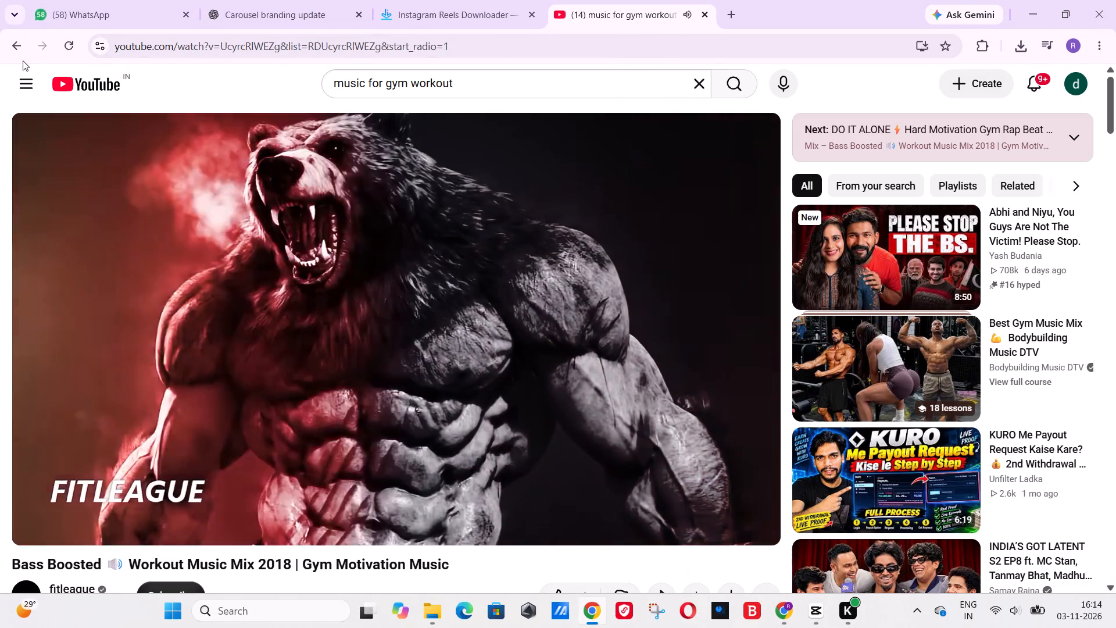
left_click(19, 51)
scroll(443, 238, "down", 9)
scroll(427, 298, "down", 13)
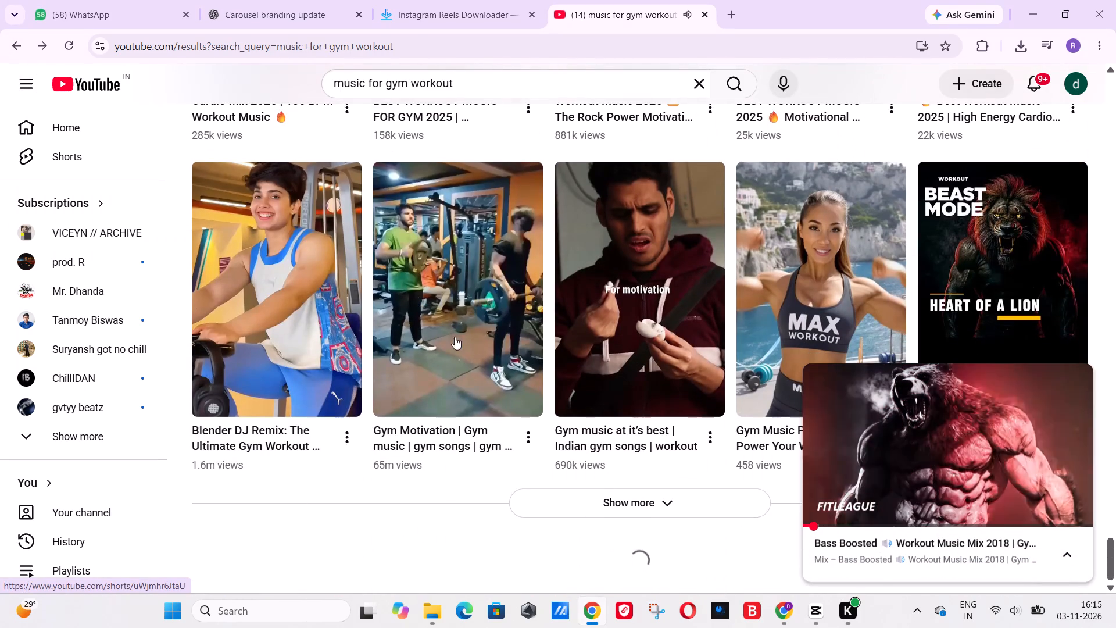
left_click(1078, 380)
Open "Beyond the Pain | Best gym workout motivation music 2025", skip the advertisement and sample the music from about 0:22 and 1:10.
scroll(716, 388, "down", 6)
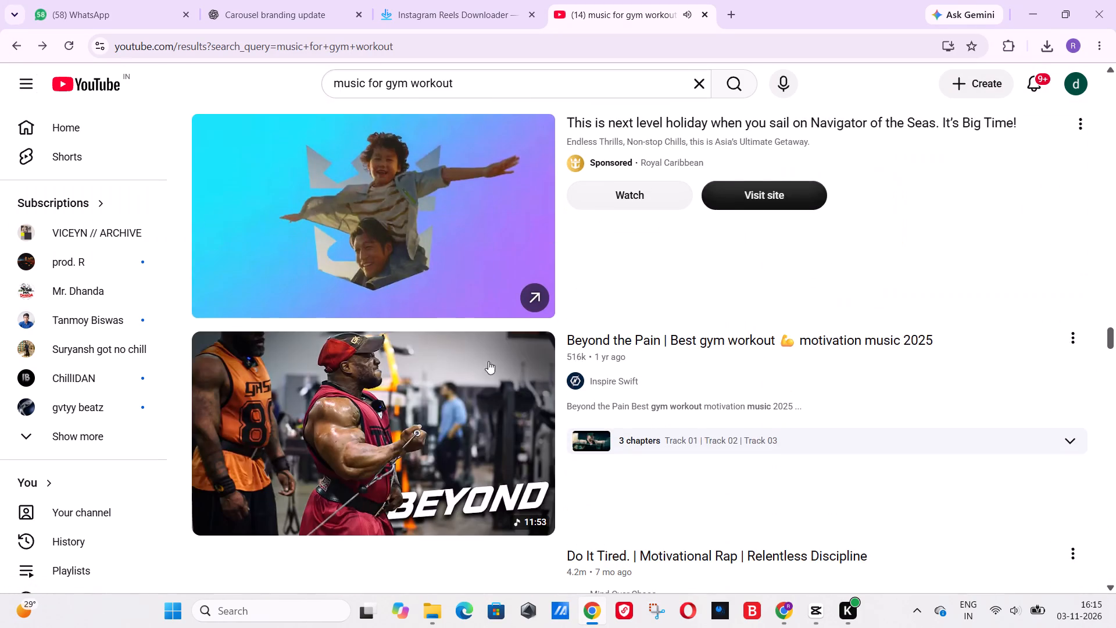
scroll(464, 349, "down", 3)
left_click(382, 227)
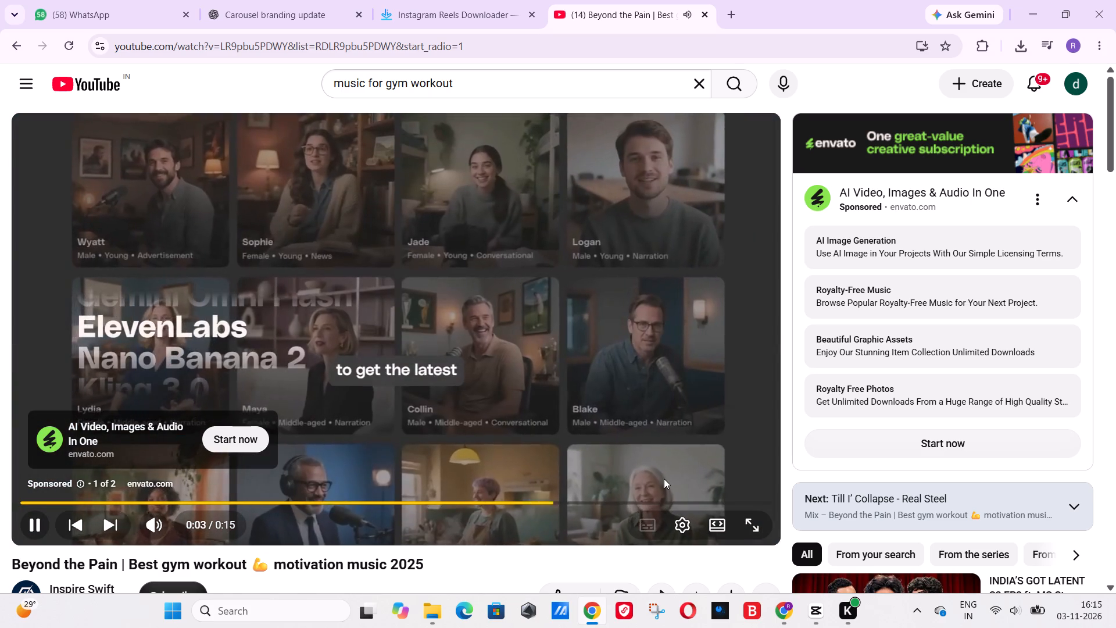
left_click(718, 488)
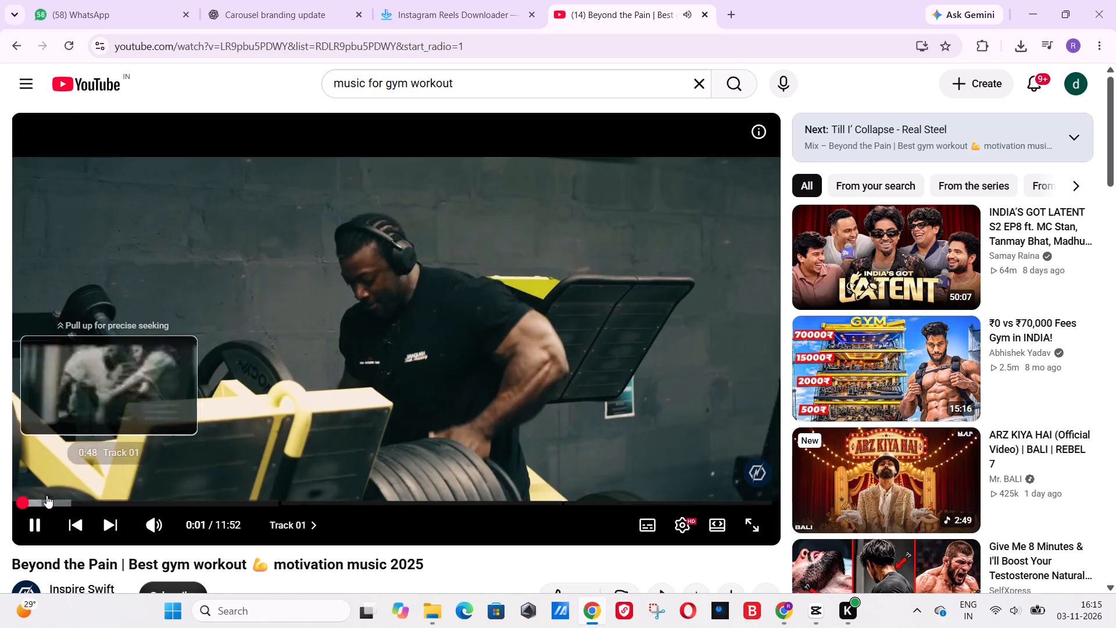
left_click(43, 499)
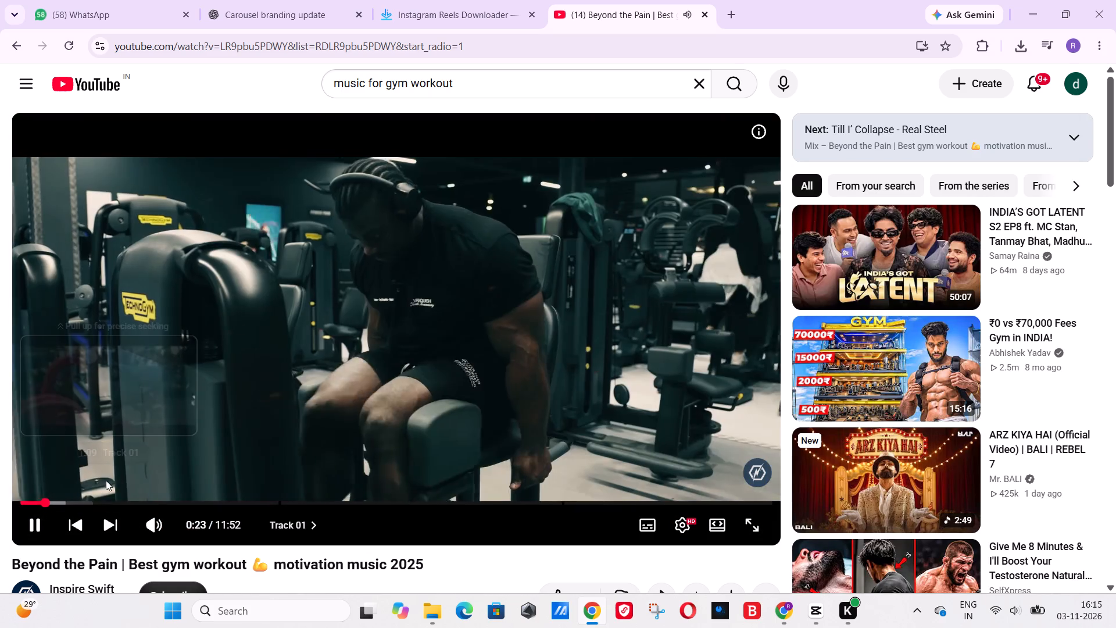
scroll(413, 409, "down", 1)
left_click(612, 509)
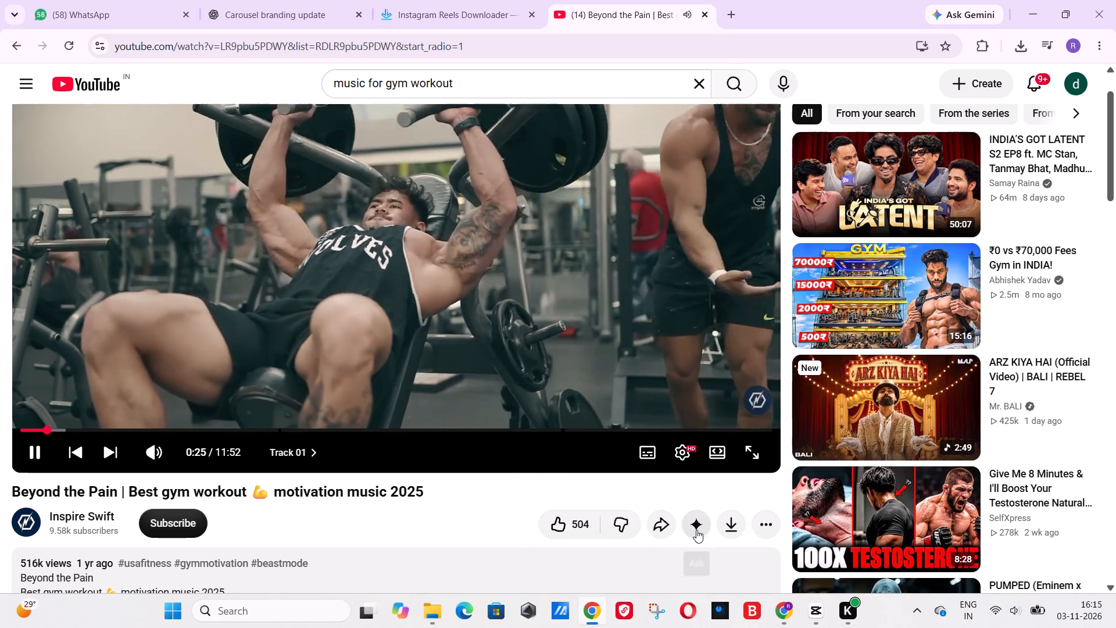
left_click(105, 436)
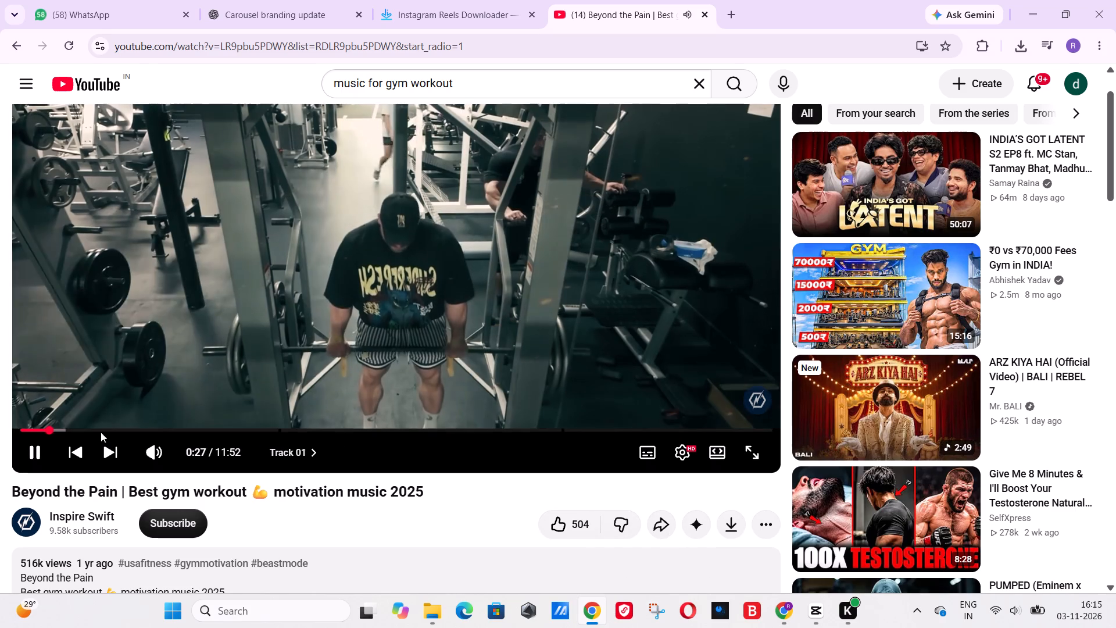
left_click(96, 427)
Expand the "Beyond the Pain" video's description, examine its tracklist and pause playback.
scroll(146, 431, "down", 3)
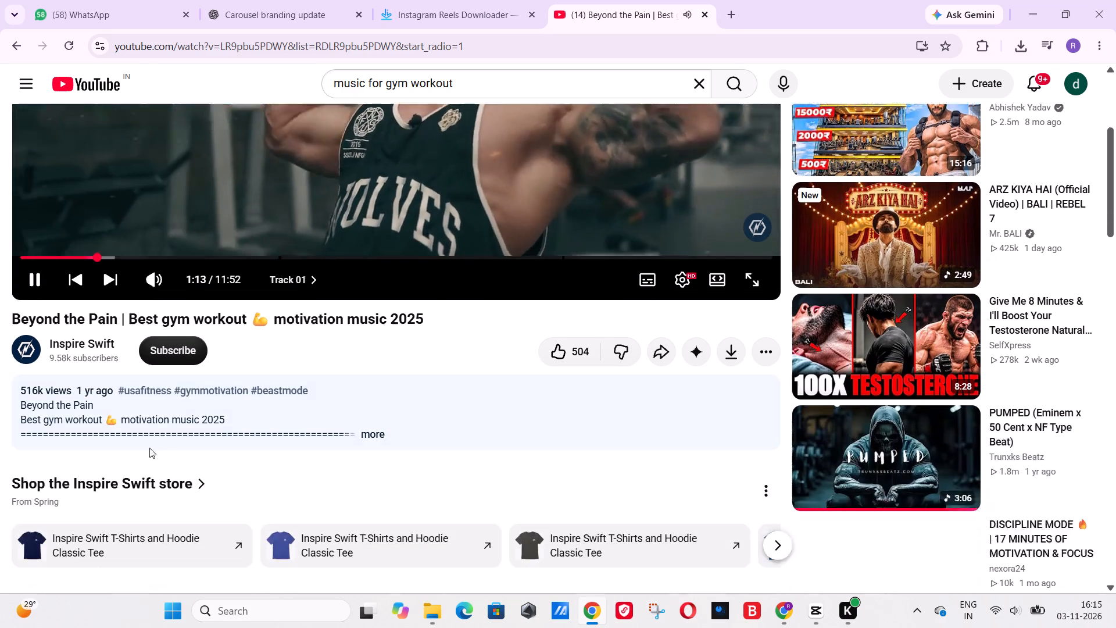
left_click(221, 392)
scroll(231, 384, "down", 2)
scroll(158, 392, "down", 2)
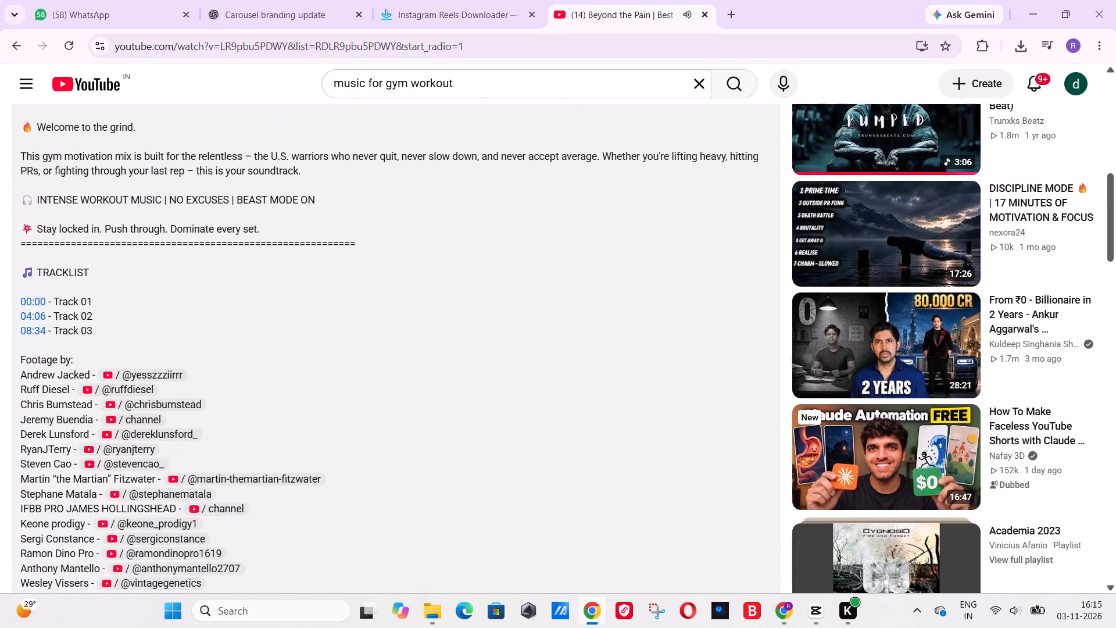
scroll(115, 390, "up", 3)
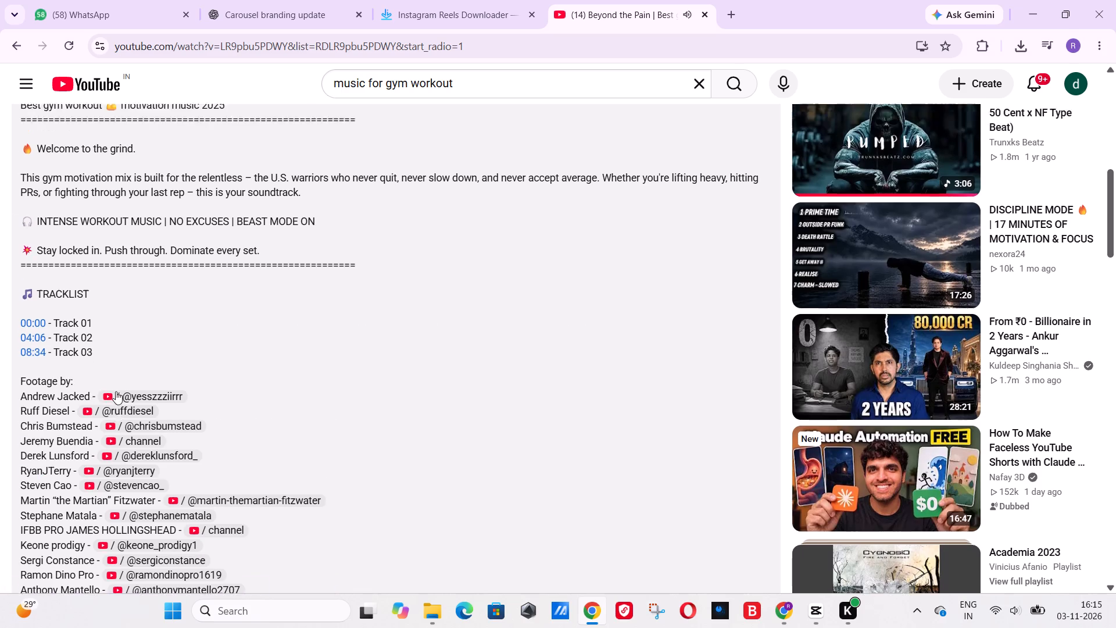
scroll(116, 391, "up", 3)
left_click(211, 273)
scroll(204, 251, "up", 4)
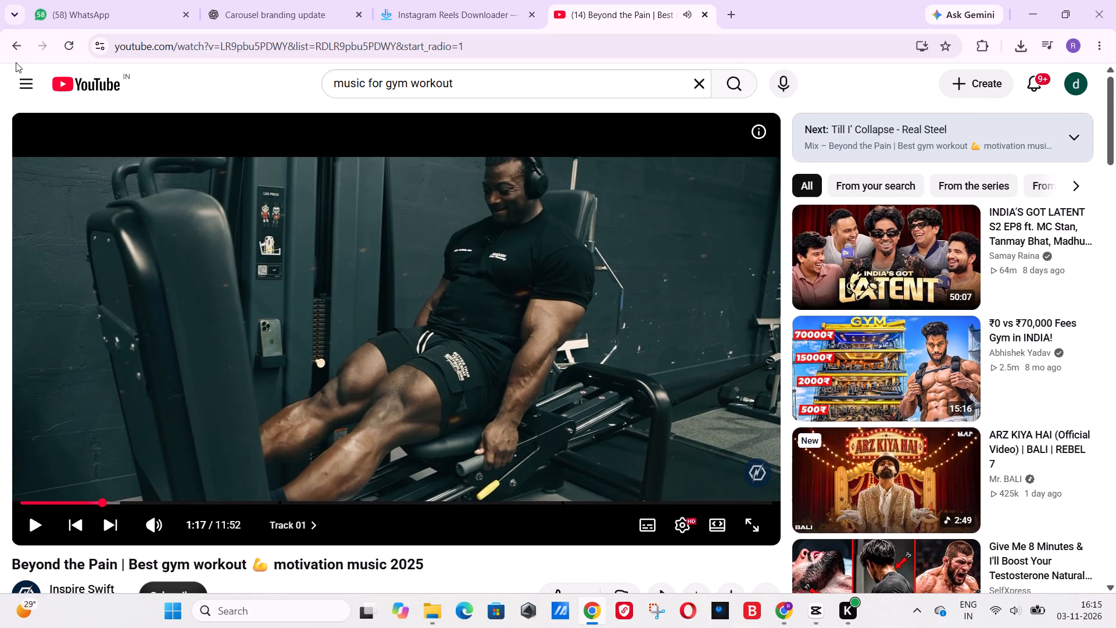
Go back to the search results, reopen "Beyond the Pain" from the mini player and replay its opening section.
left_click(15, 60)
left_click(19, 47)
scroll(478, 387, "down", 2)
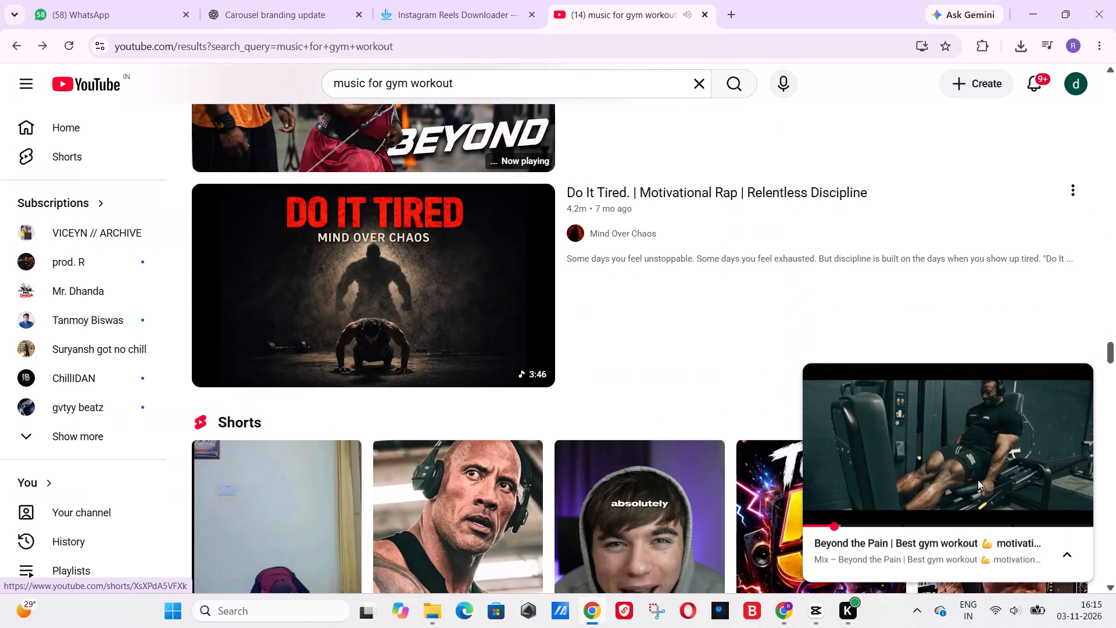
left_click(1060, 474)
left_click(820, 383)
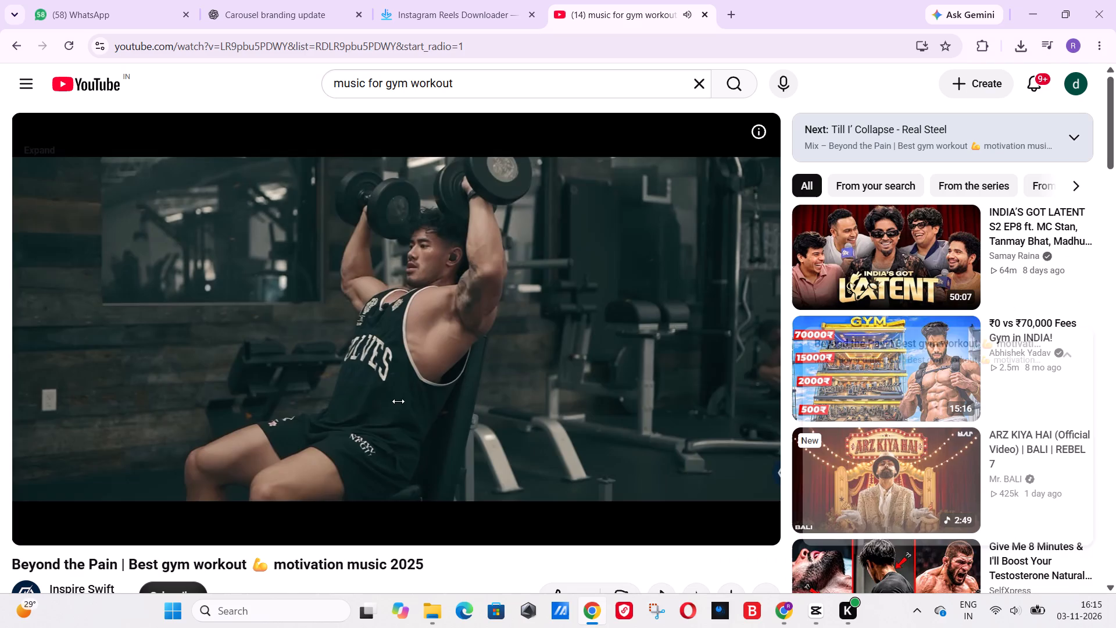
left_click(29, 497)
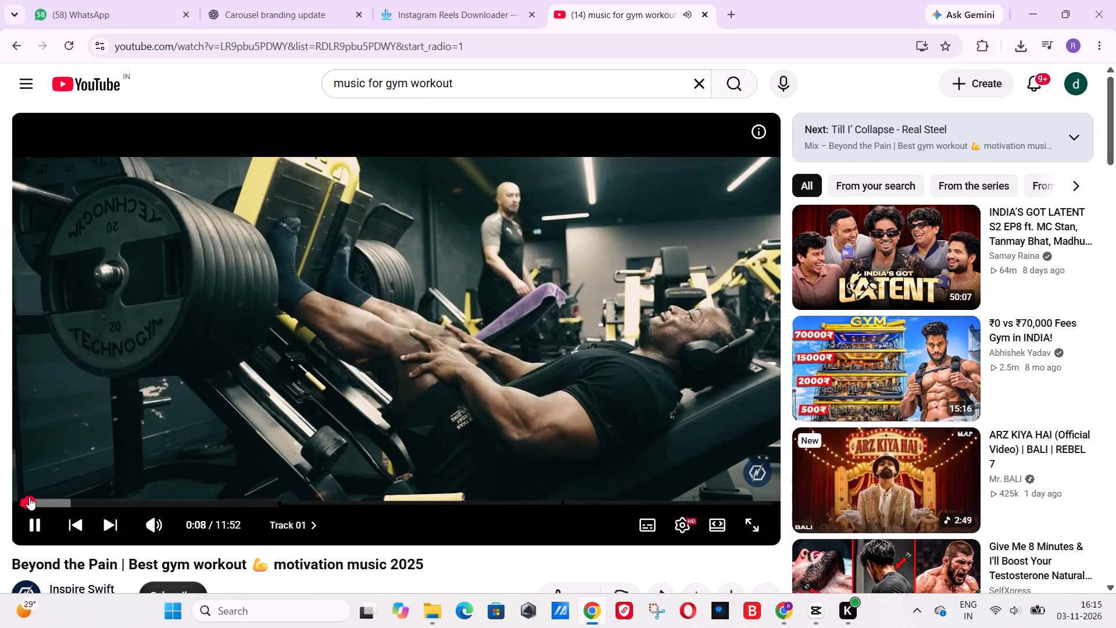
left_click(48, 502)
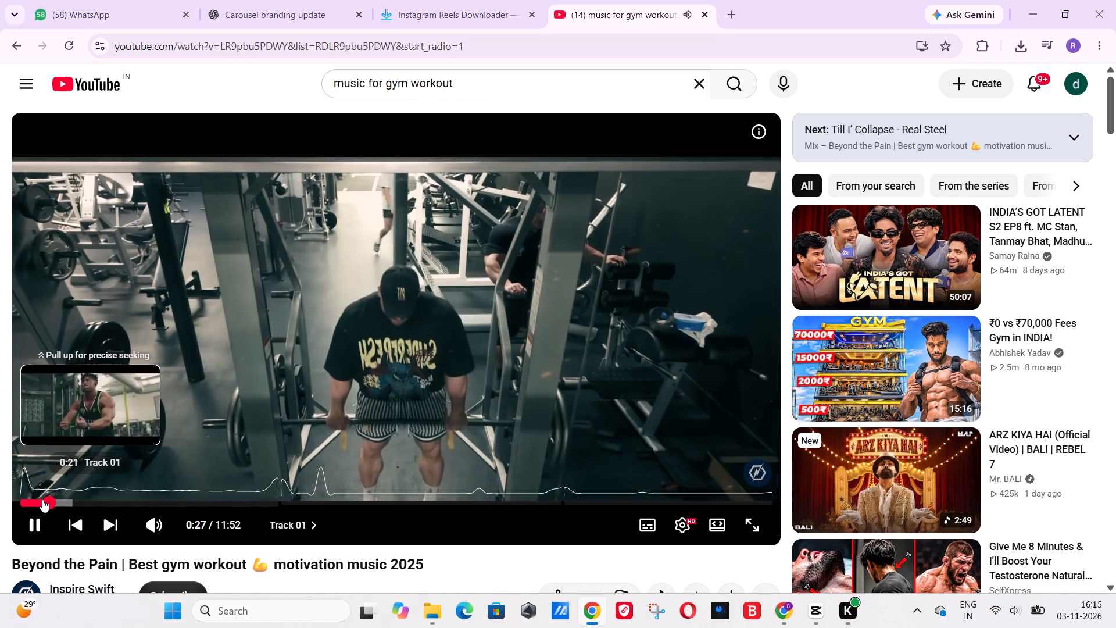
Copy the share link of the "Beyond the Pain" video and pause its playback.
scroll(524, 471, "down", 2)
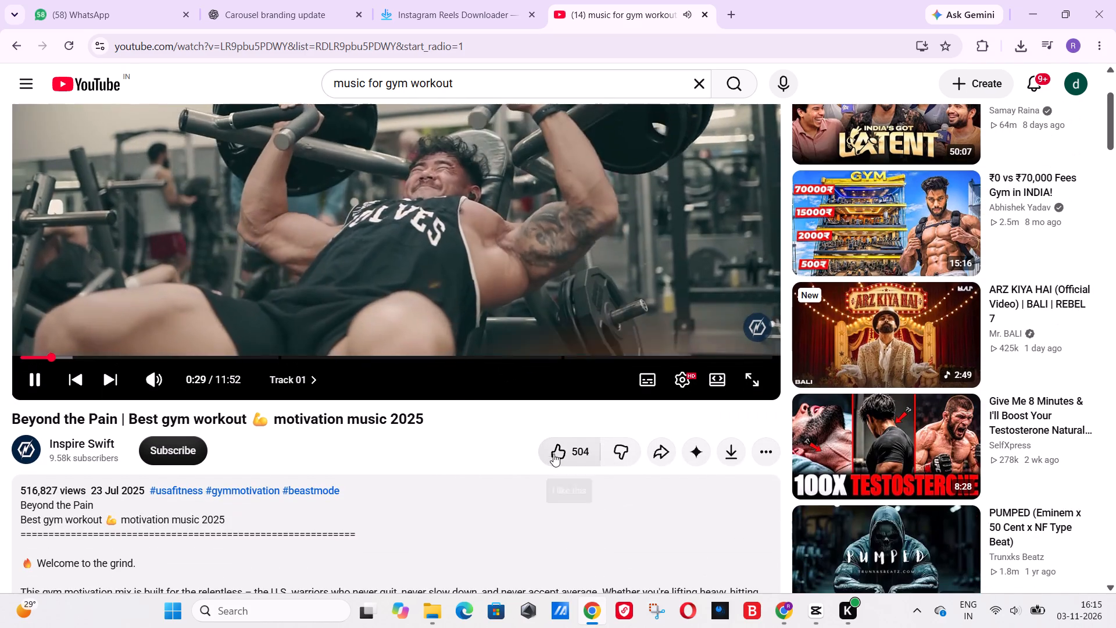
scroll(559, 460, "up", 2)
scroll(561, 561, "down", 2)
left_click(662, 449)
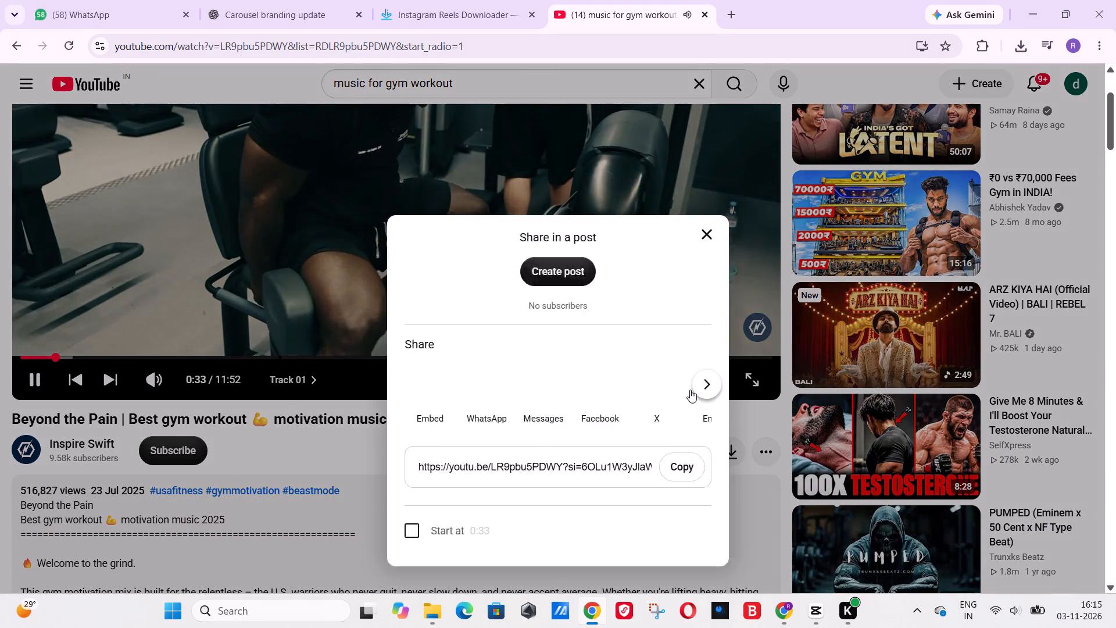
left_click(681, 412)
left_click(251, 175)
scroll(240, 240, "up", 2)
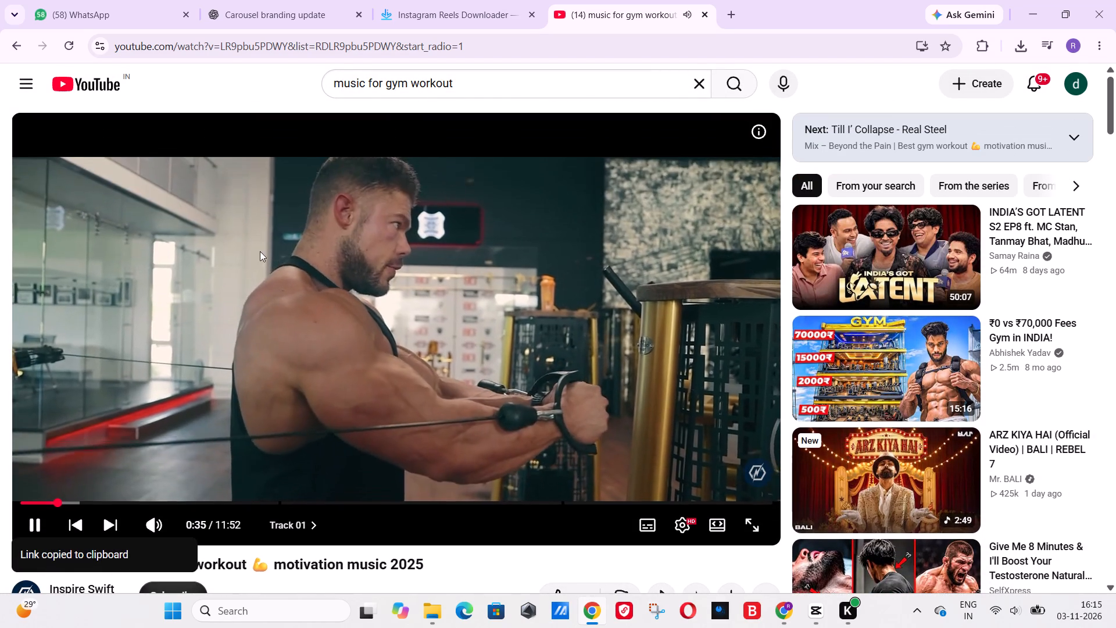
left_click(374, 290)
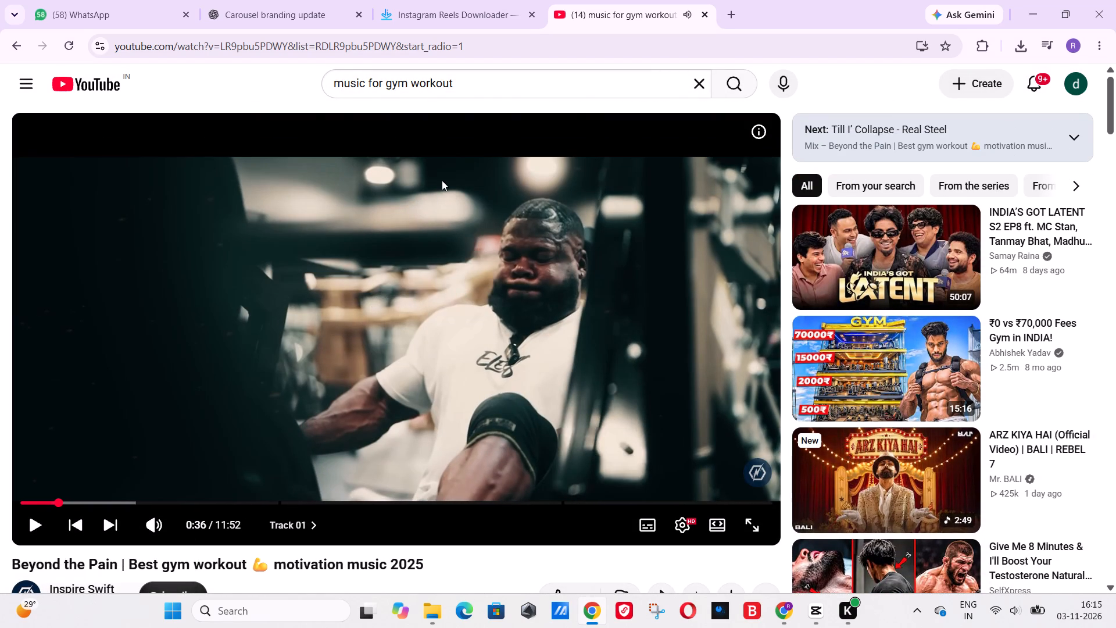
Open VidsSave.com in a new tab and paste the copied "Beyond the Pain" video link into the downloader.
left_click(736, 3)
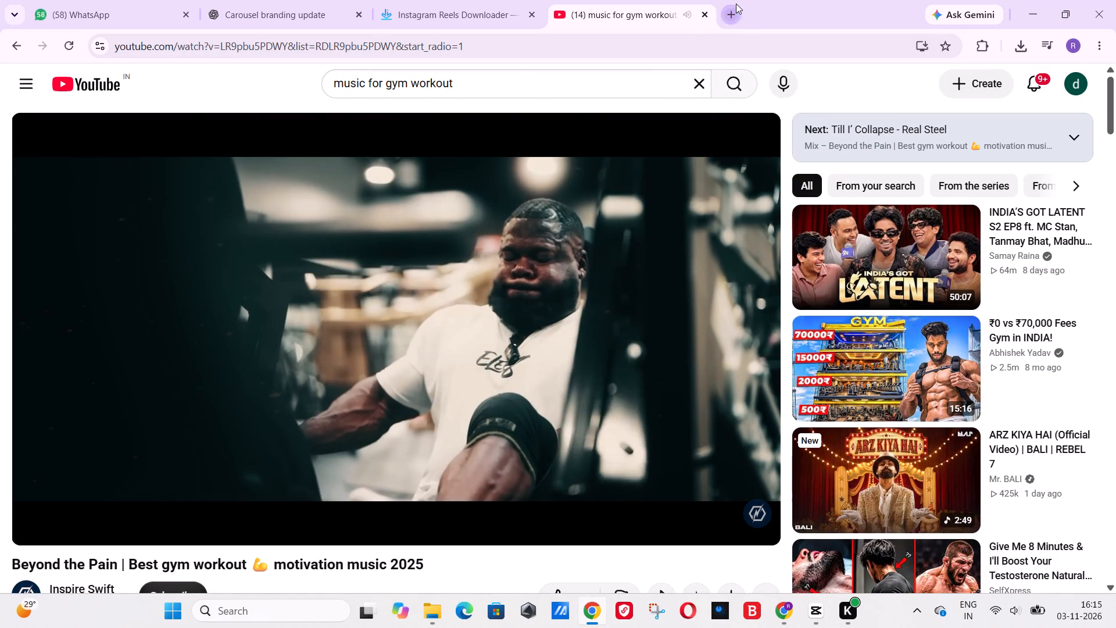
key("v")
left_click(252, 77)
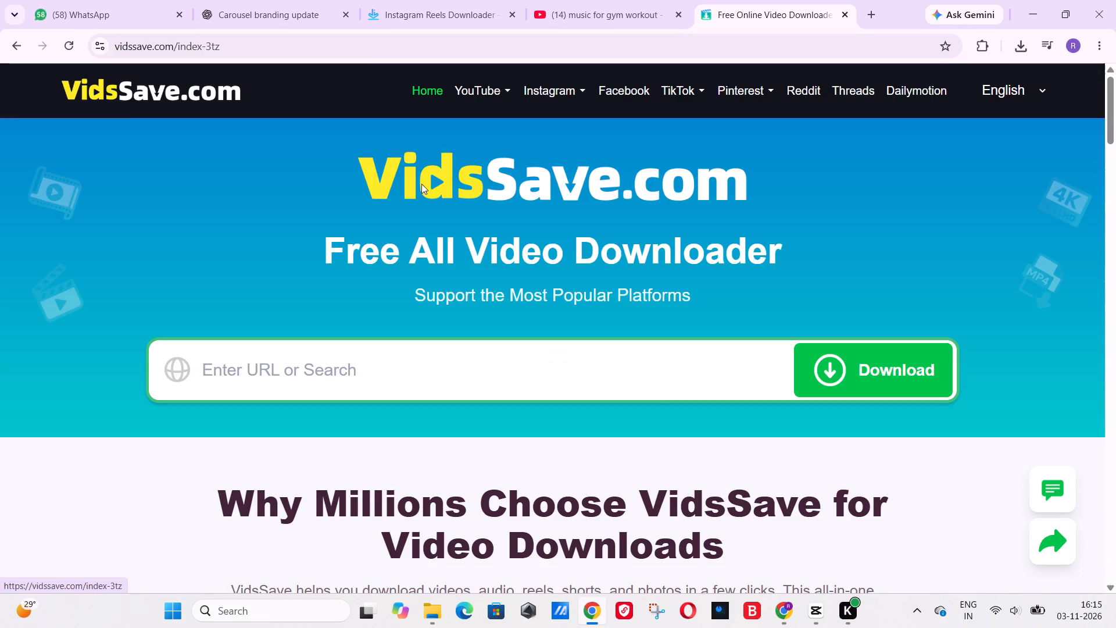
left_click(489, 360)
right_click(489, 360)
left_click(580, 184)
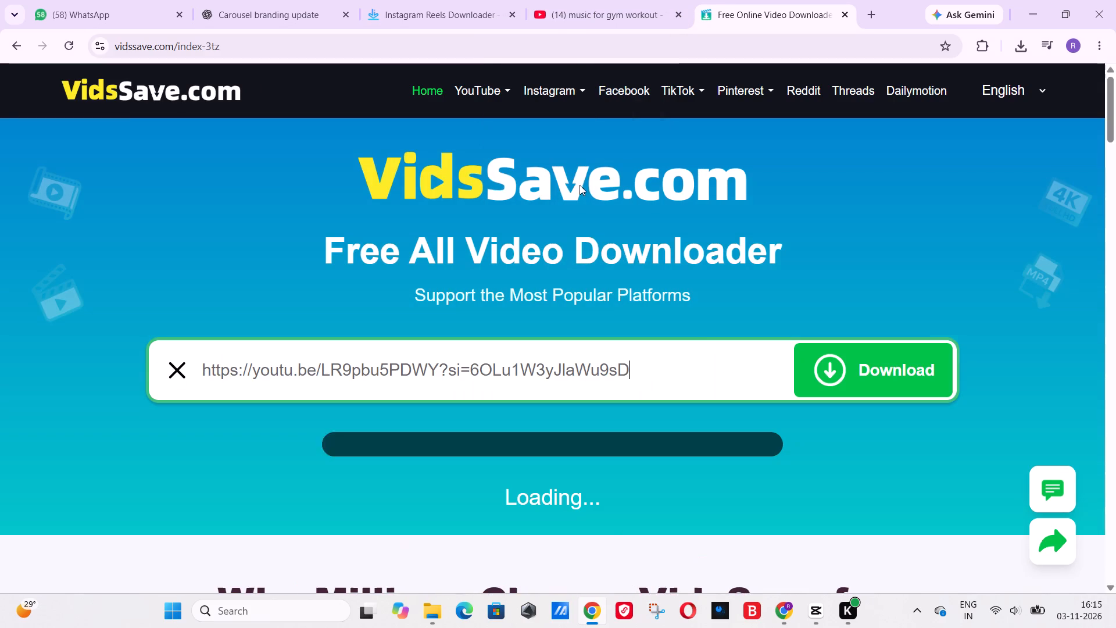
Download the "Beyond the Pain" video as a 144P MP4.
scroll(725, 323, "down", 2)
left_click(799, 271)
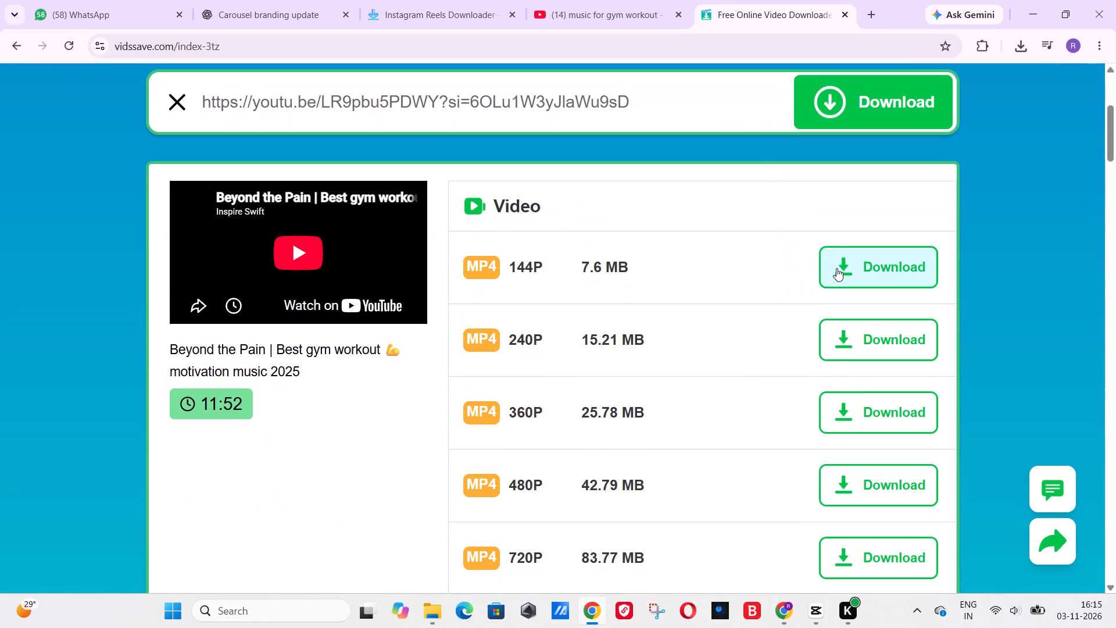
left_click(836, 268)
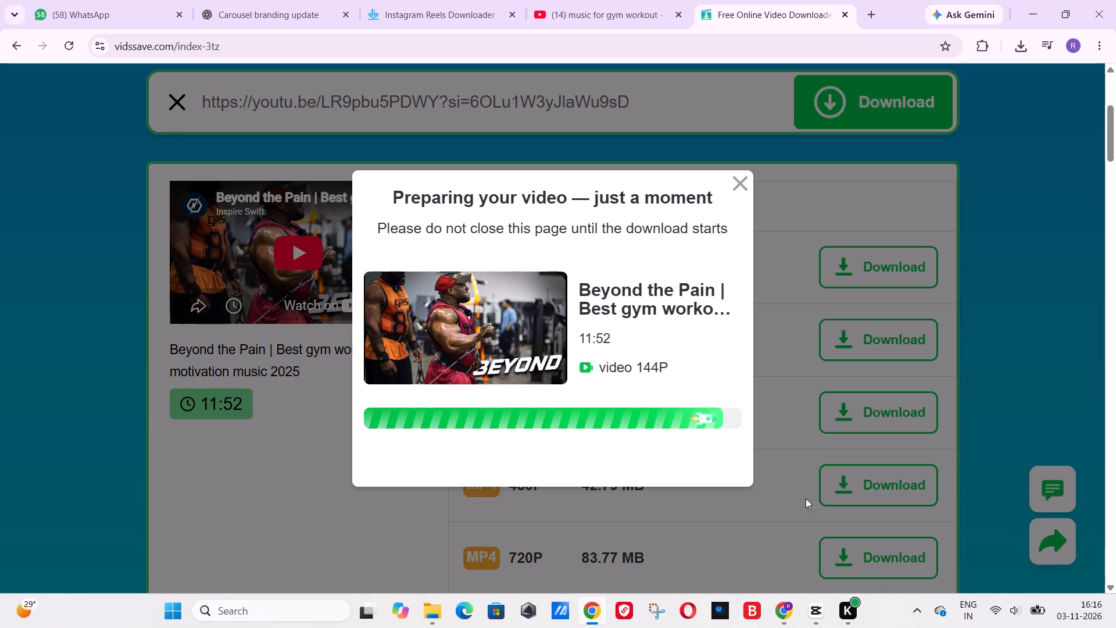
left_click(579, 259)
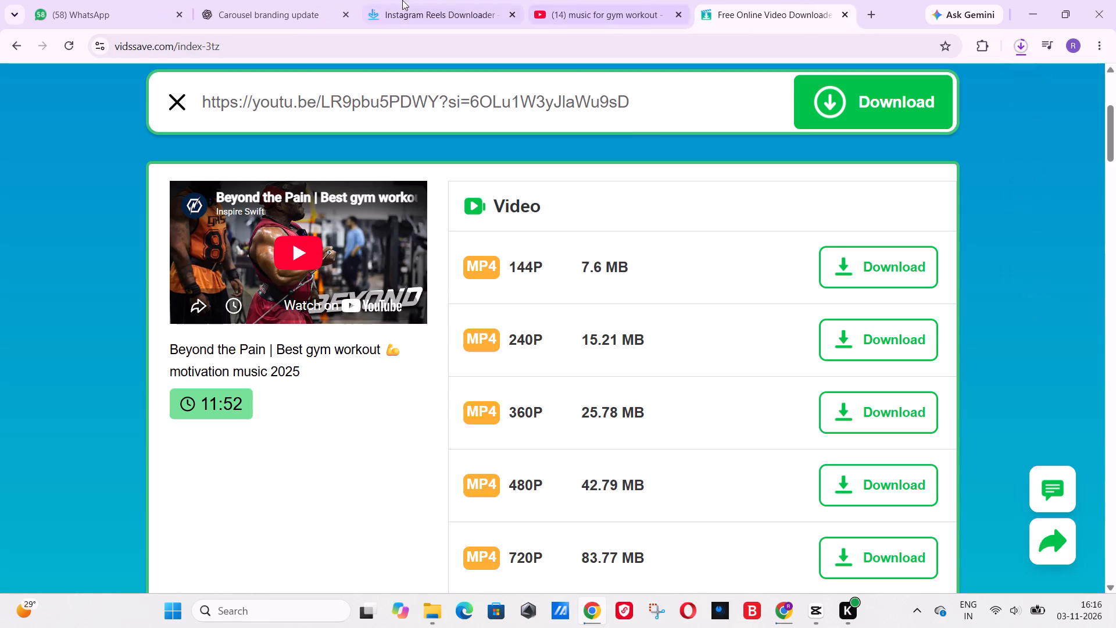
Locate the downloaded "Beyond the Pain" file in its folder and add it to the CapCut timeline above the C0376.MP4 overlay.
left_click(1026, 47)
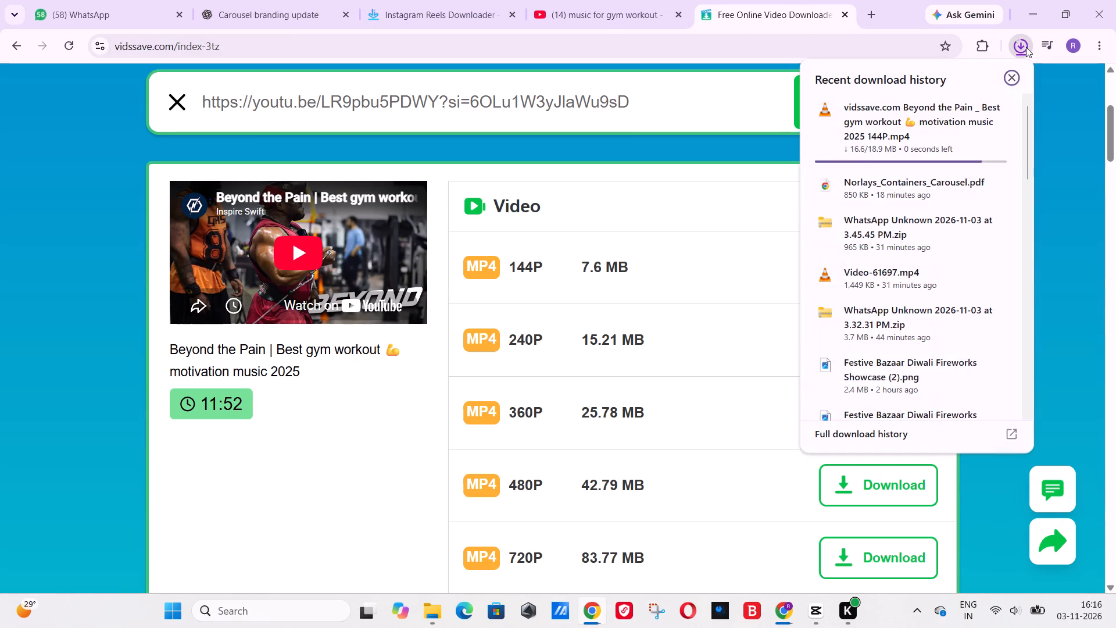
left_click(965, 111)
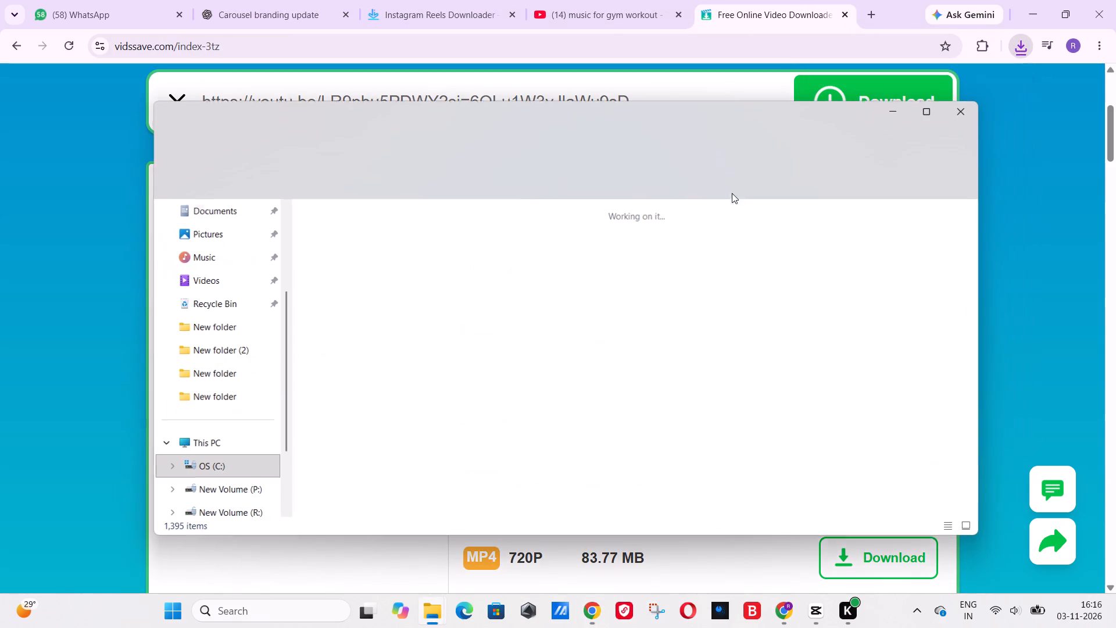
left_click_drag(396, 324, 806, 612)
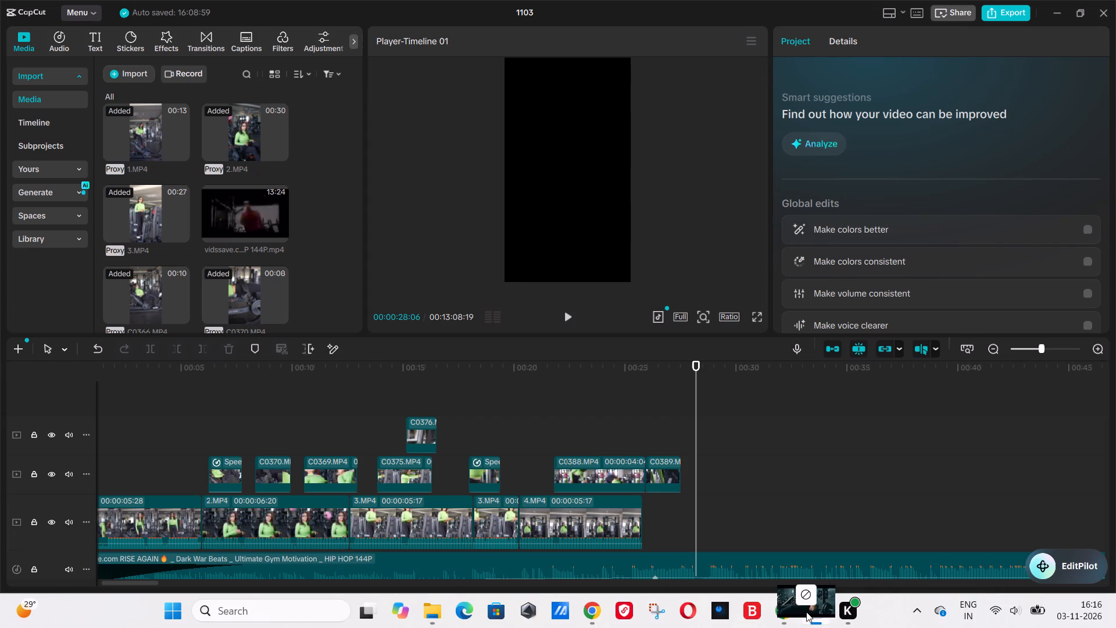
left_click_drag(806, 612, 630, 416)
left_click_drag(750, 486, 465, 406)
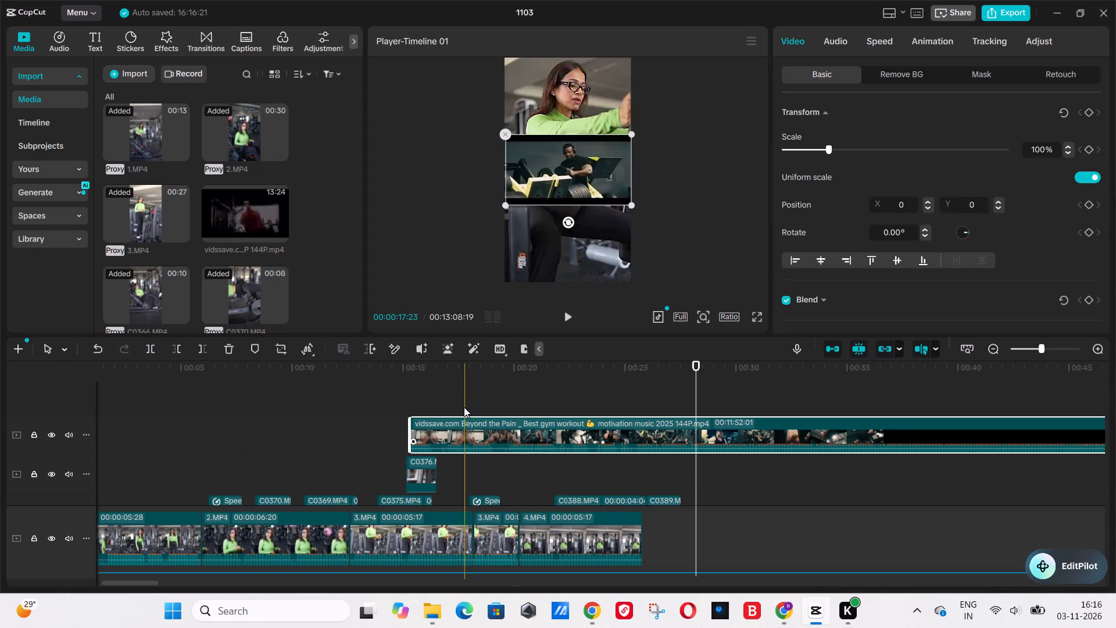
Extract the audio from the "Beyond the Pain" clip and delete its video part from the timeline.
right_click(462, 408)
left_click(456, 426)
right_click(456, 426)
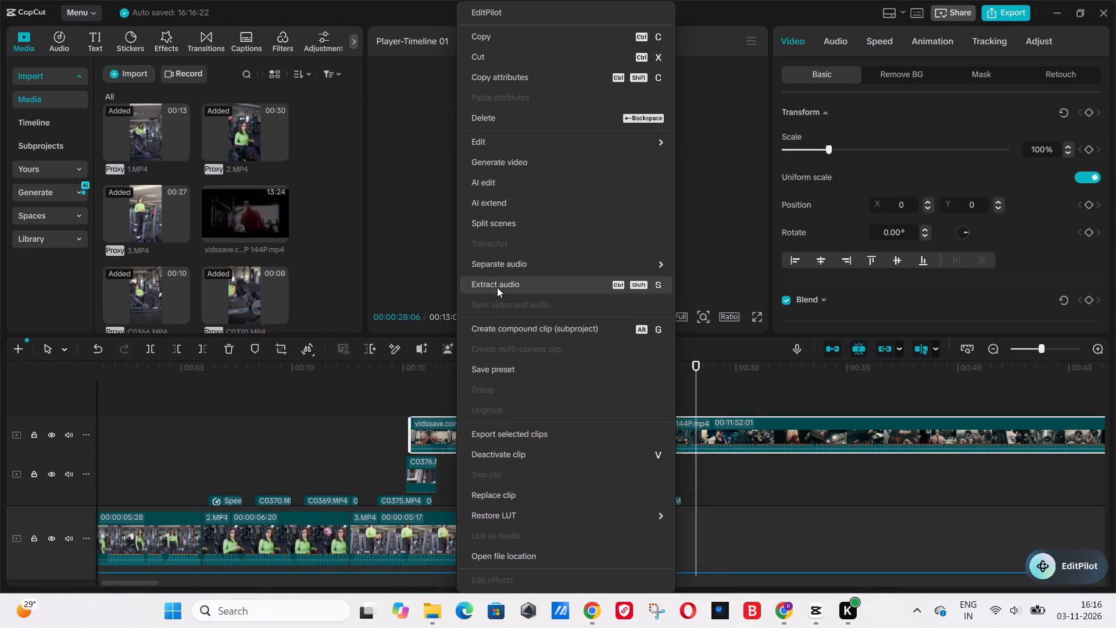
left_click(497, 288)
scroll(518, 399, "up", 13)
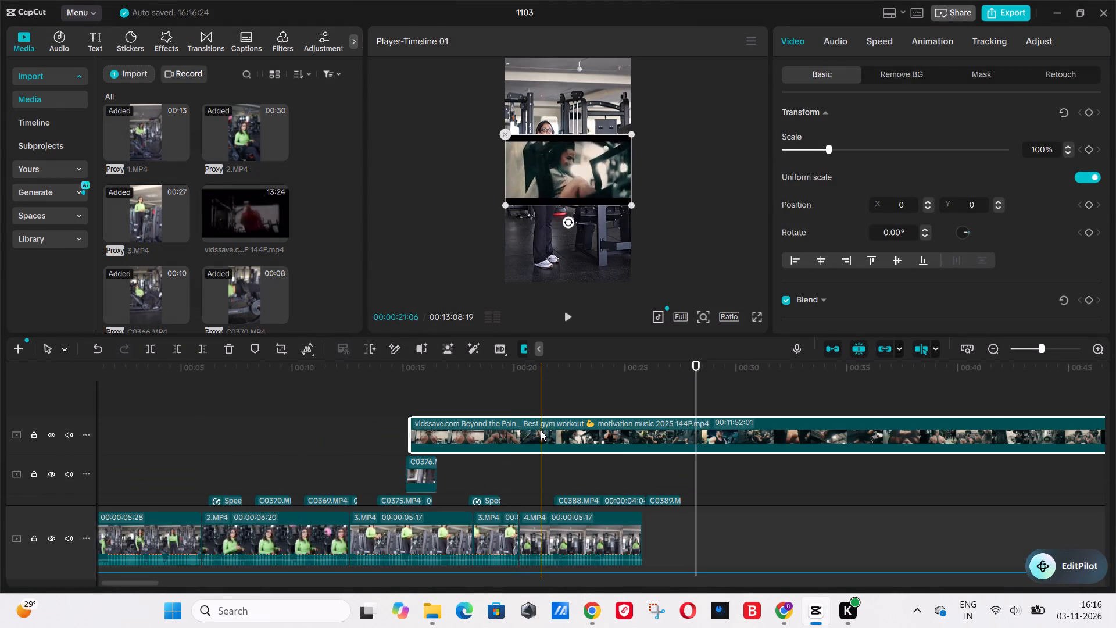
key("Delete")
Deactivate the active "RISE AGAIN" music clip below the main video track.
scroll(573, 447, "down", 9)
left_click(521, 443)
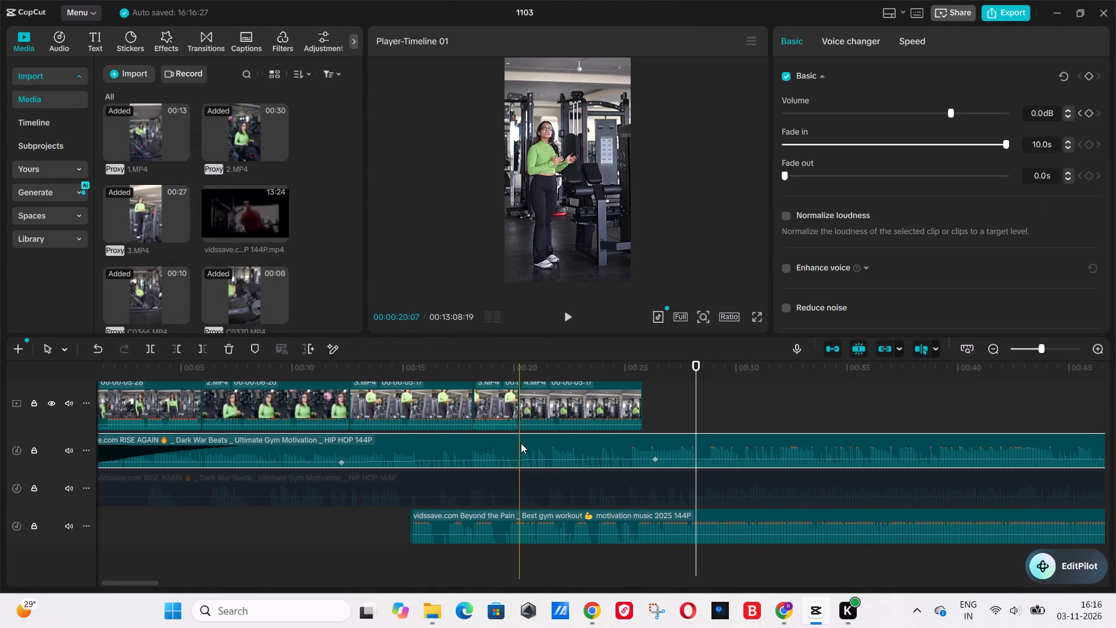
key("v")
Move the extracted "Beyond the Pain" audio clip to the very start of the timeline.
left_click_drag(510, 524, 0, 499)
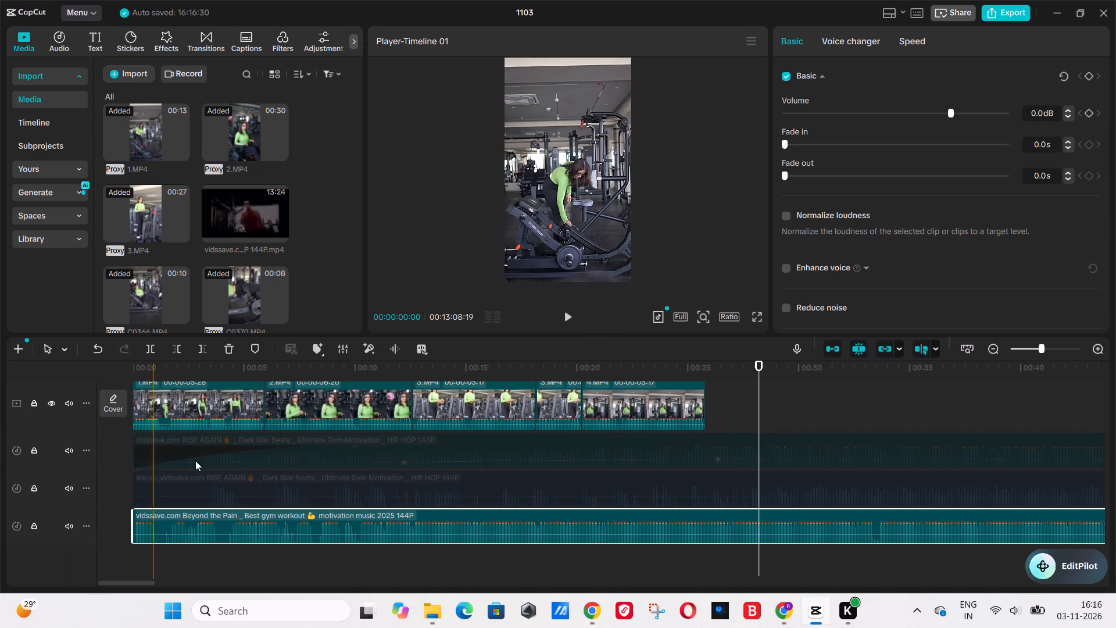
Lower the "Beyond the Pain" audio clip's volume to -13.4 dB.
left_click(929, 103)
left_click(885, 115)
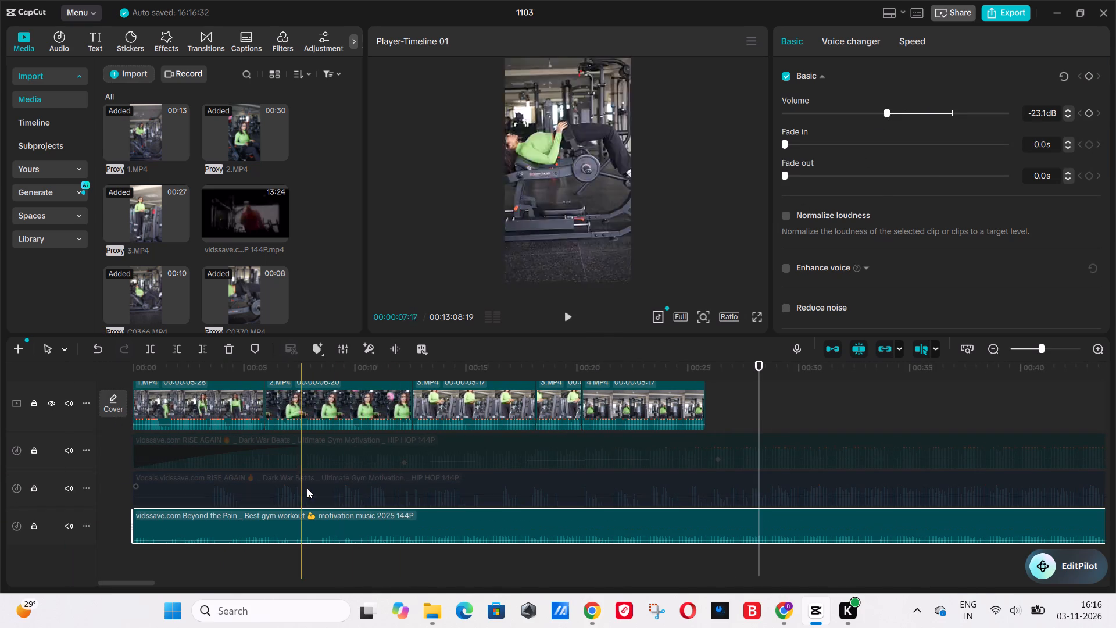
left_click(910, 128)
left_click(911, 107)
Play the timeline from the start with the system volume temporarily raised to check the music level.
left_click(1024, 627)
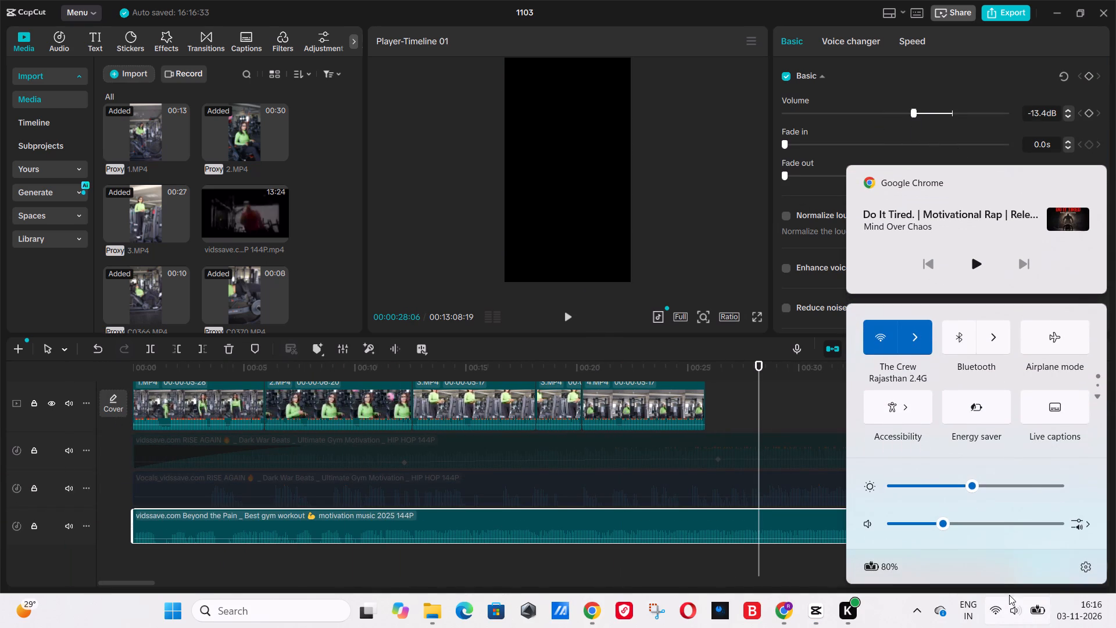
left_click(1004, 507)
left_click_drag(1014, 513, 1027, 516)
left_click(1035, 515)
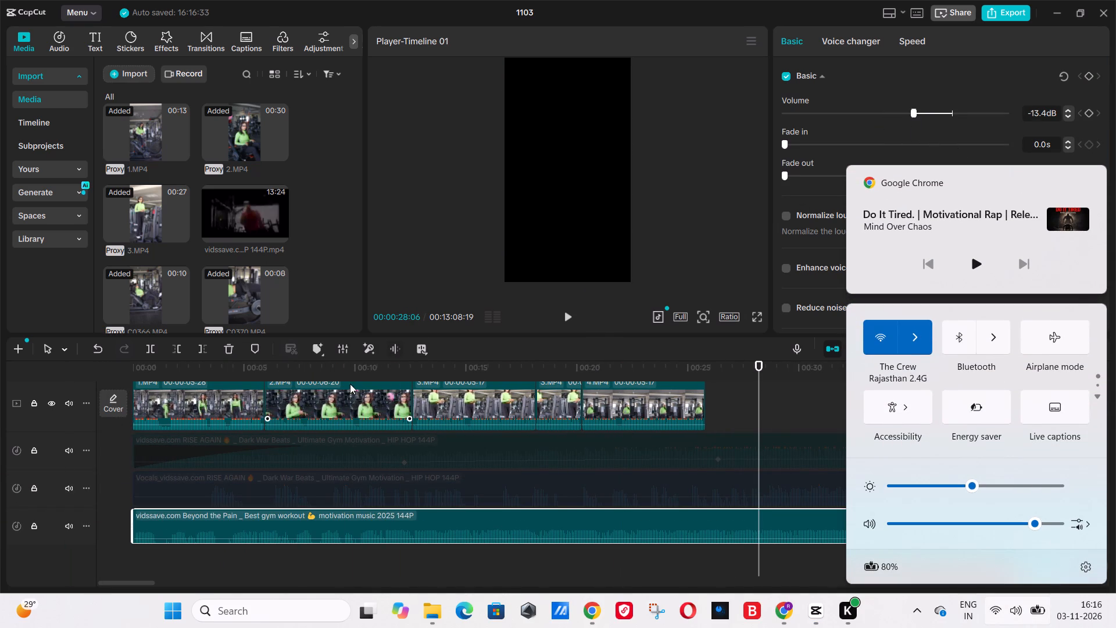
left_click(328, 370)
left_click_drag(323, 363, 0, 363)
key("space")
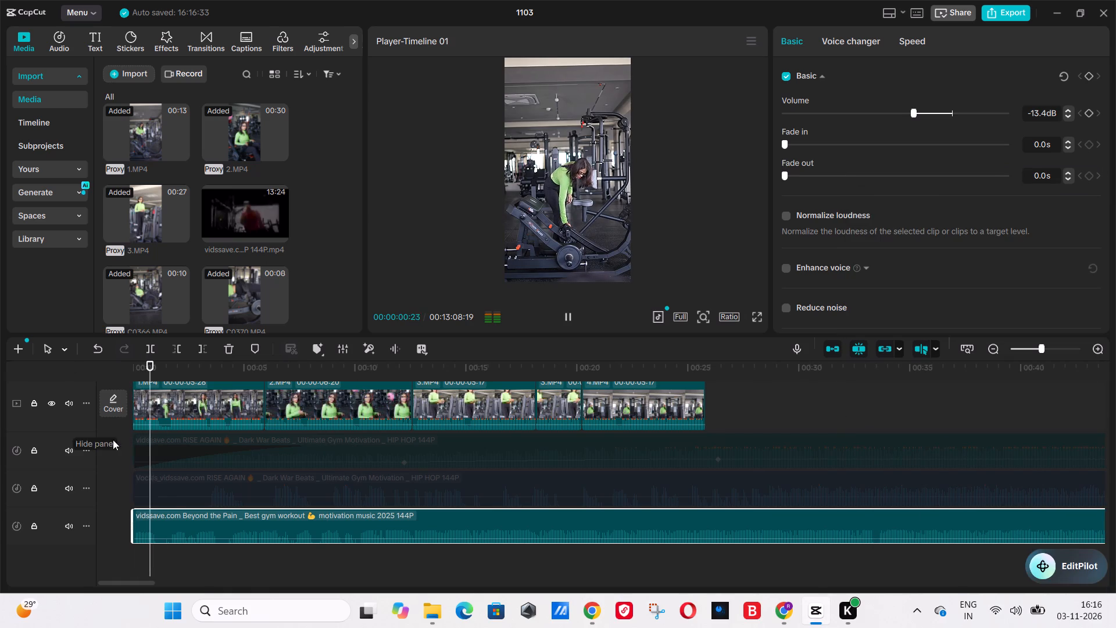
left_click(183, 528)
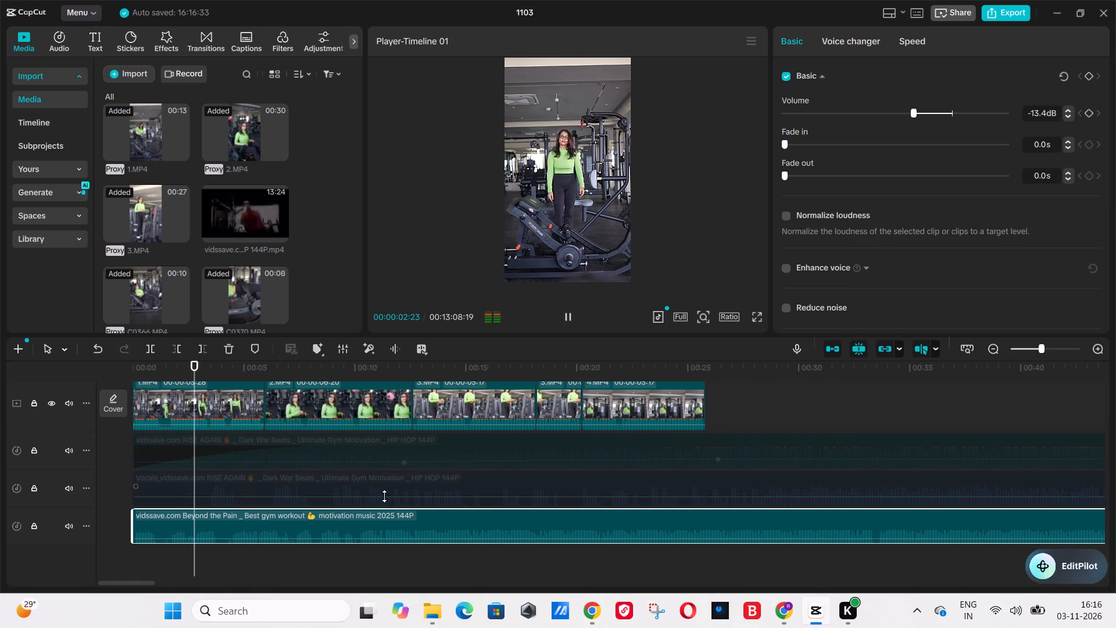
left_click(1010, 611)
left_click_drag(982, 531, 952, 530)
Set the "Beyond the Pain" audio clip's volume to -6.7 dB while listening to the timeline playback.
left_click(317, 366)
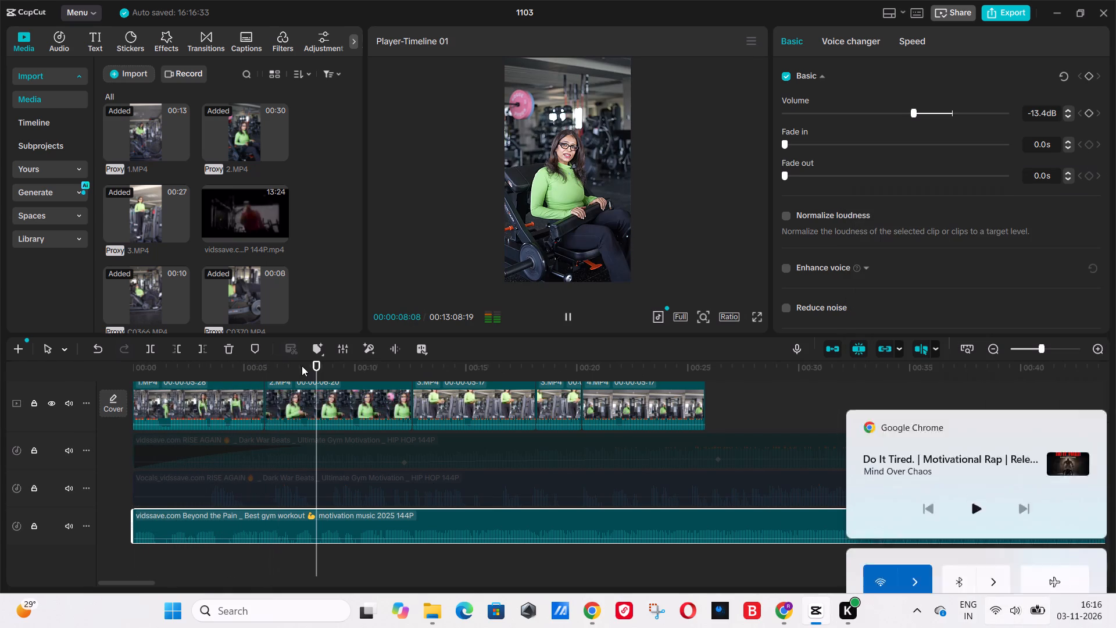
key("space")
left_click_drag(927, 119, 933, 119)
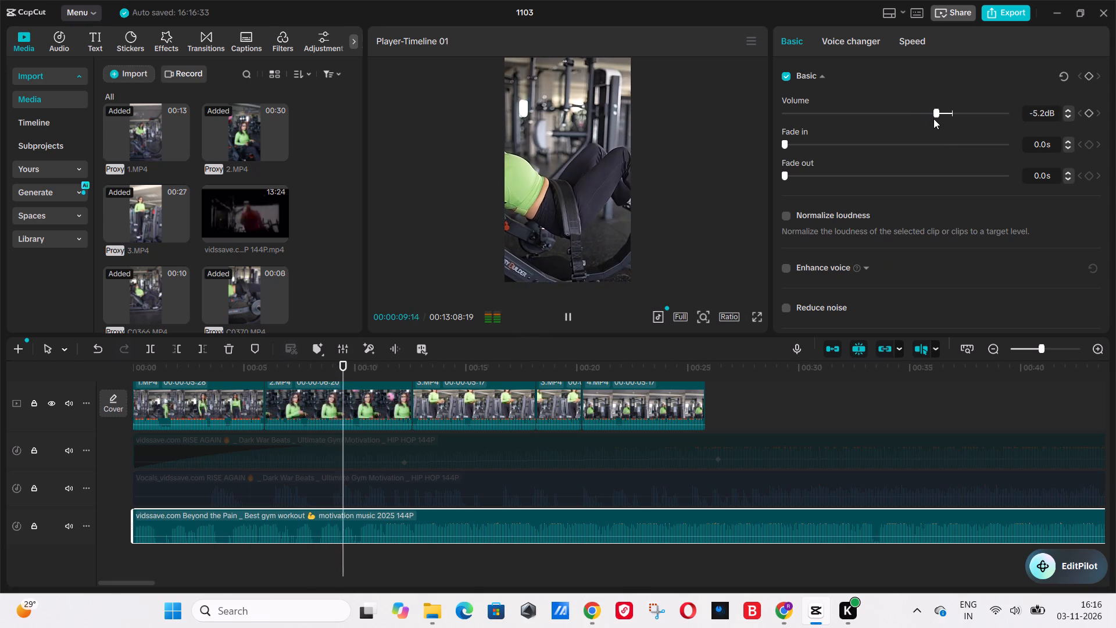
left_click_drag(933, 119, 933, 118)
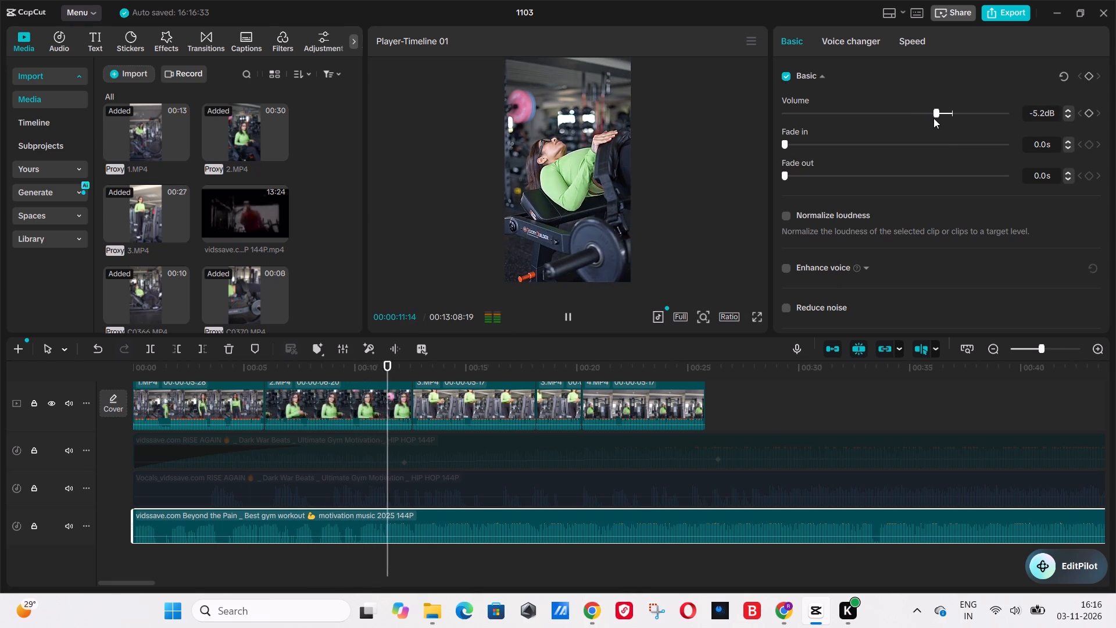
left_click_drag(933, 118, 929, 113)
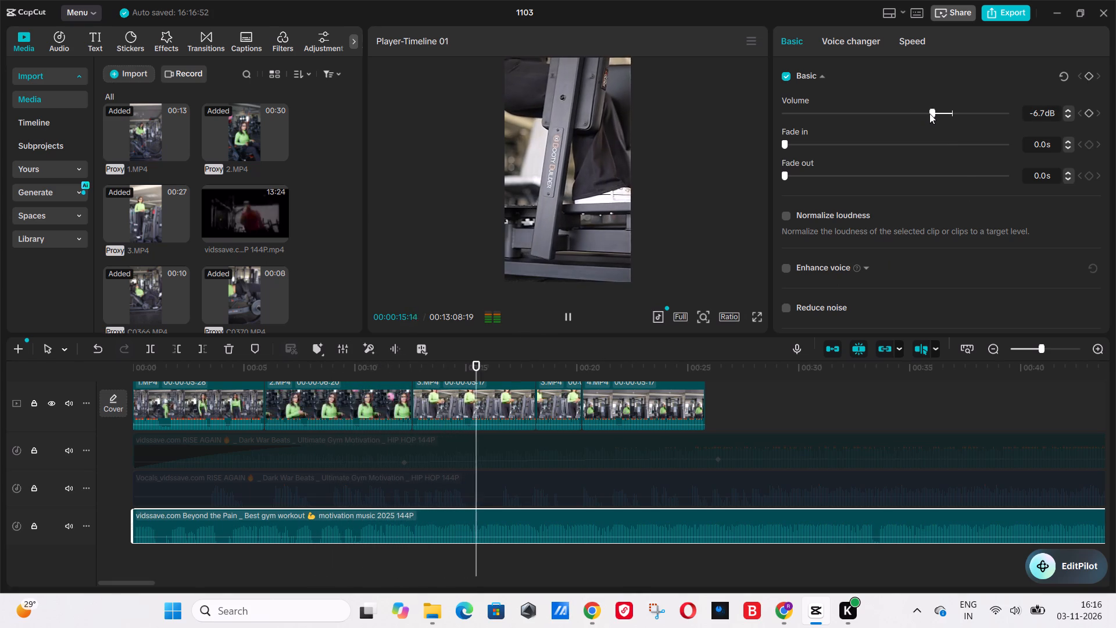
key("space")
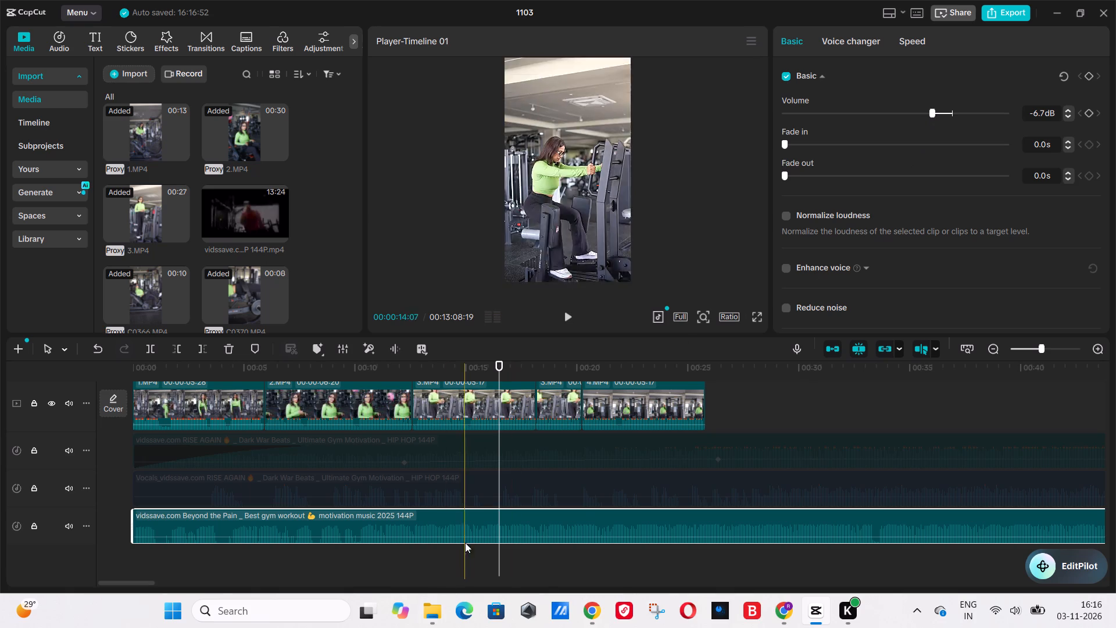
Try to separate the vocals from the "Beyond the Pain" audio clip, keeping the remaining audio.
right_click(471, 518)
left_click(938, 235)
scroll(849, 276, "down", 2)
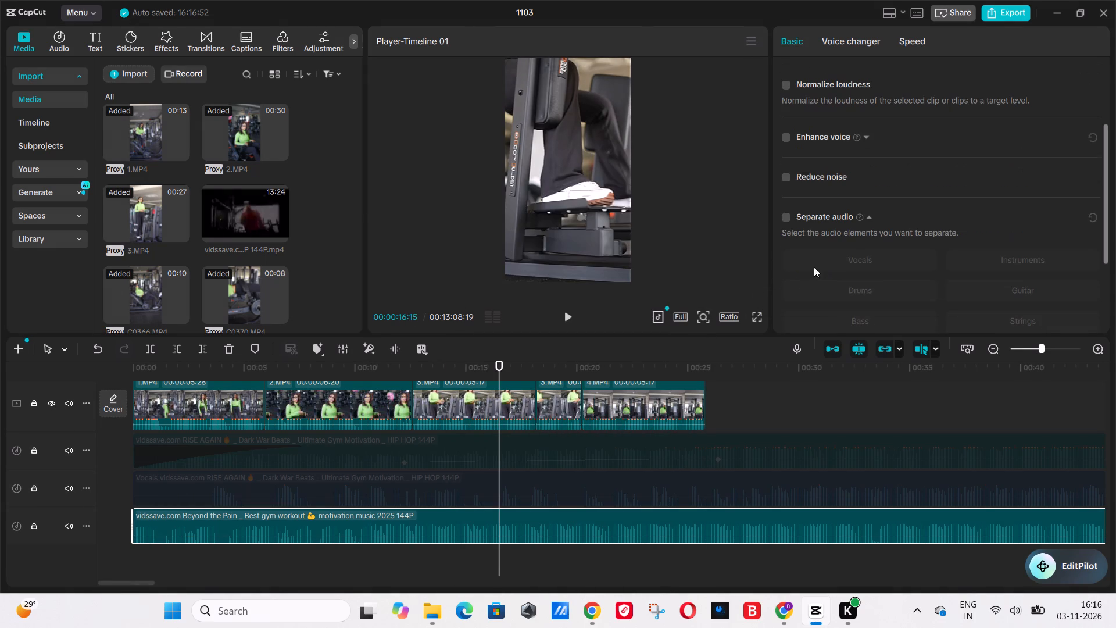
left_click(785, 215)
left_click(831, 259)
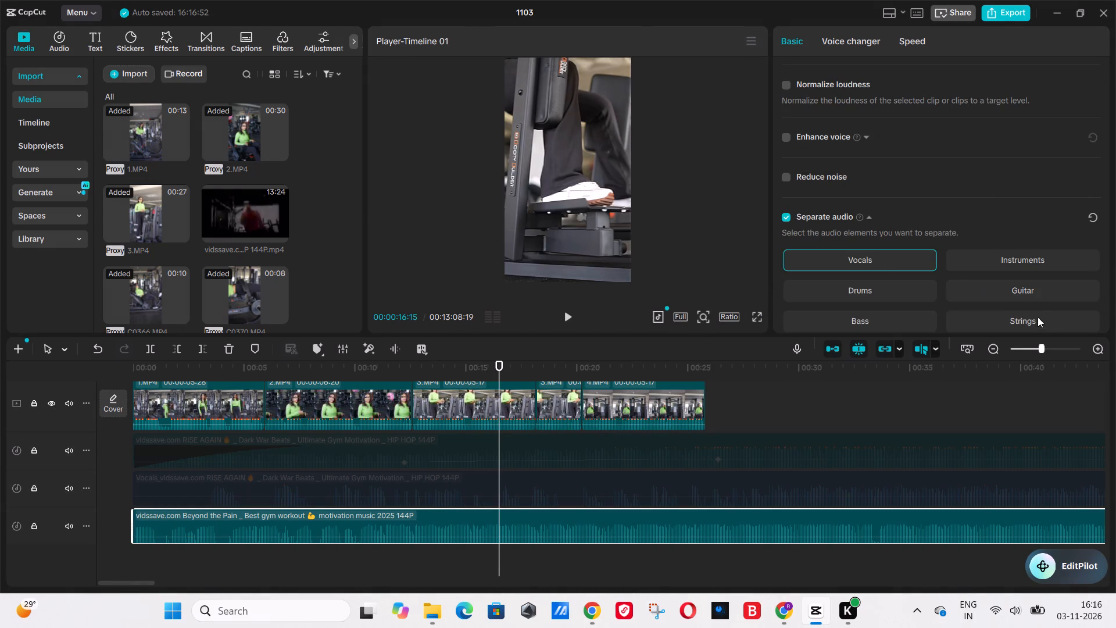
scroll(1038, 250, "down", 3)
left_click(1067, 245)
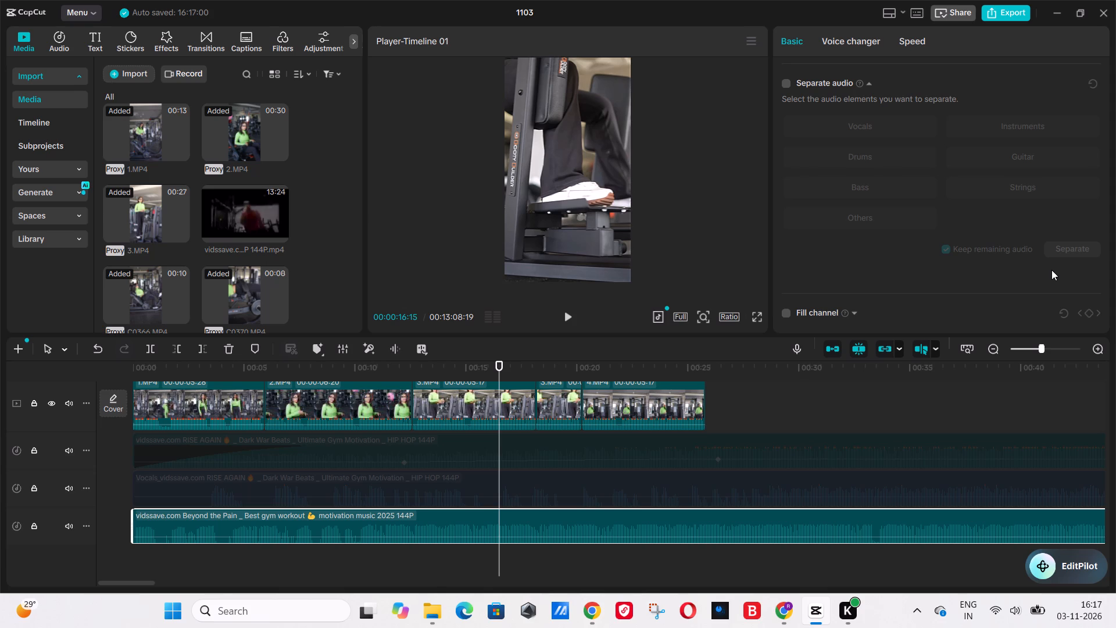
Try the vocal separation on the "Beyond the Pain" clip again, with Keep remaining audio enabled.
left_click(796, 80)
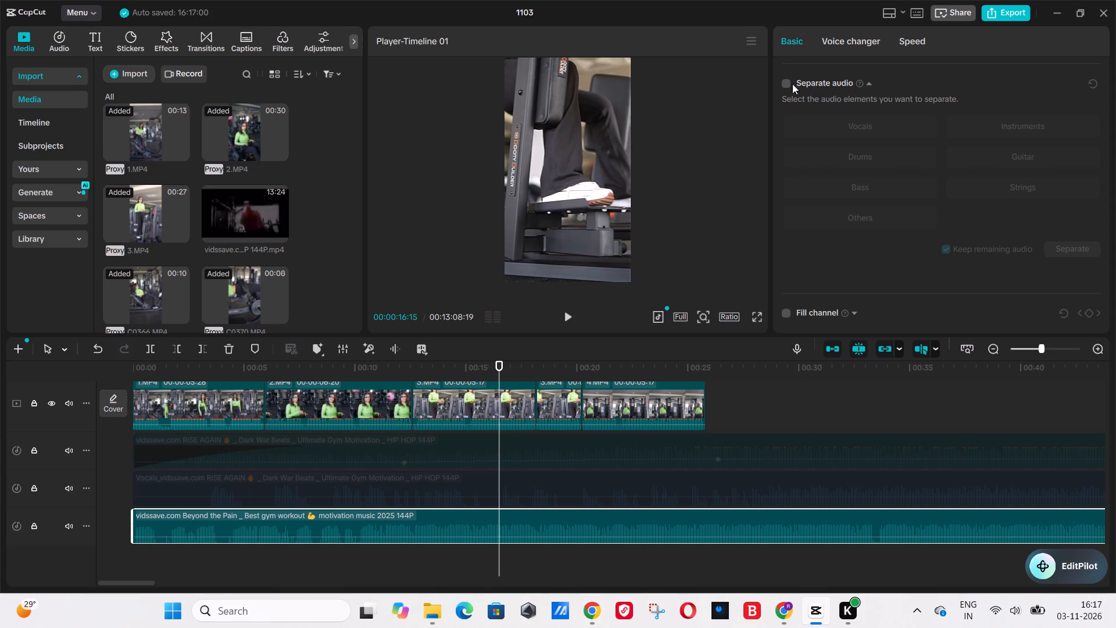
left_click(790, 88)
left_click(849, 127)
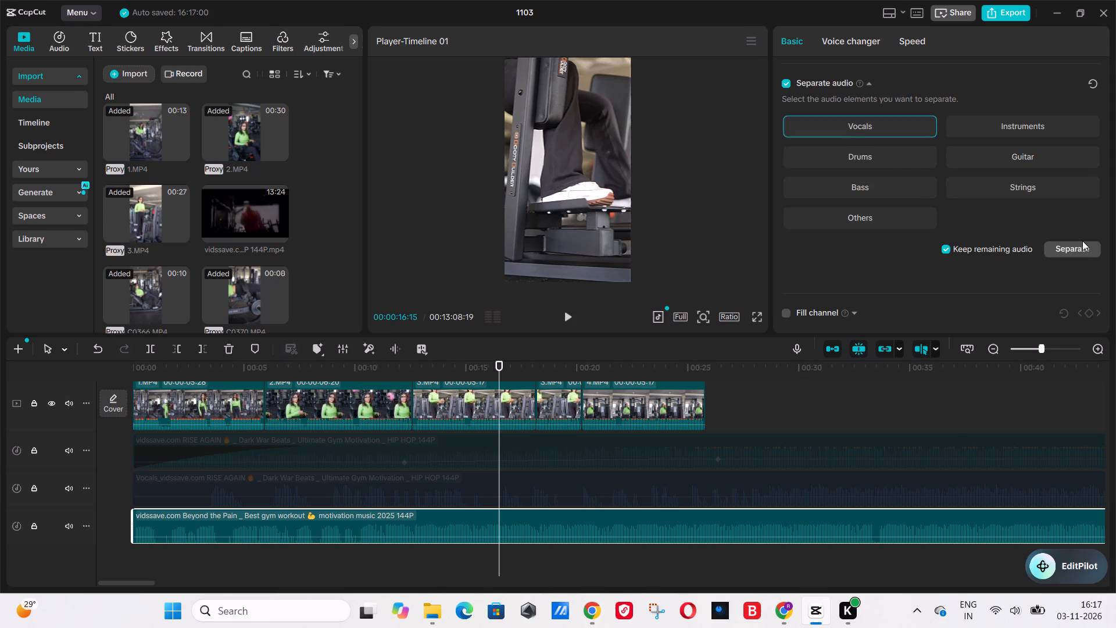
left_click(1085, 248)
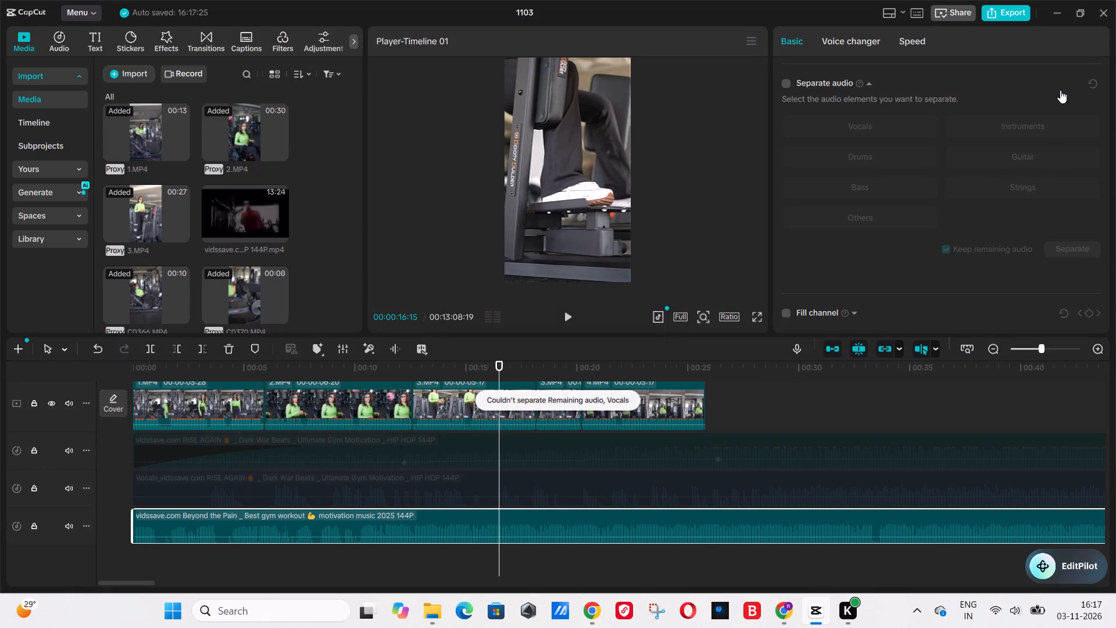
Close the 1103 project and quit CapCut.
left_click(1104, 13)
left_click(1087, 22)
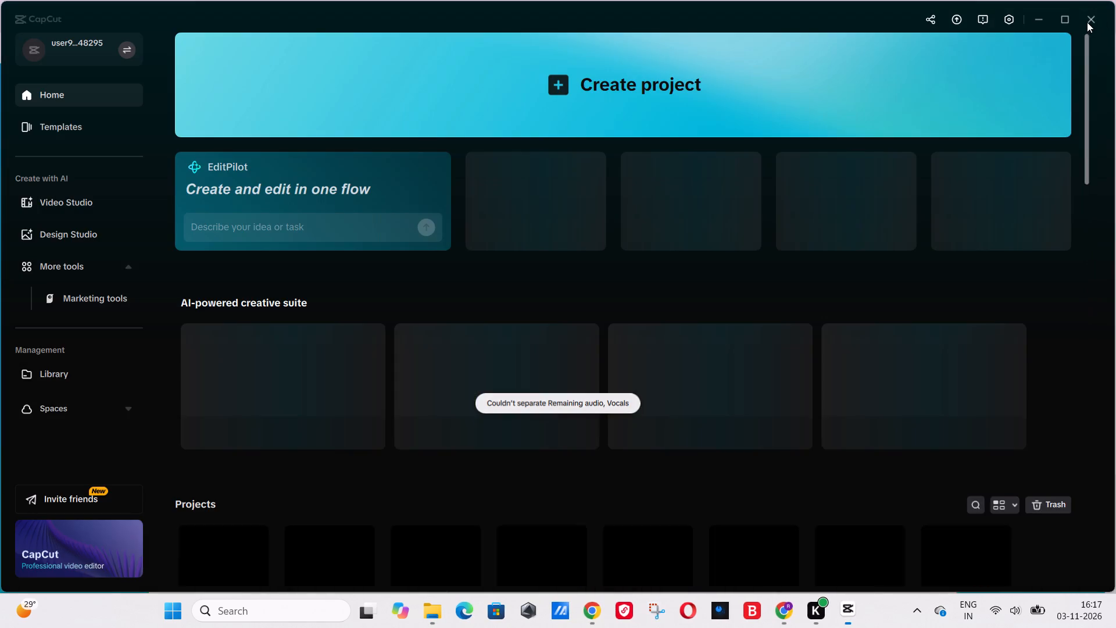
left_click(643, 617)
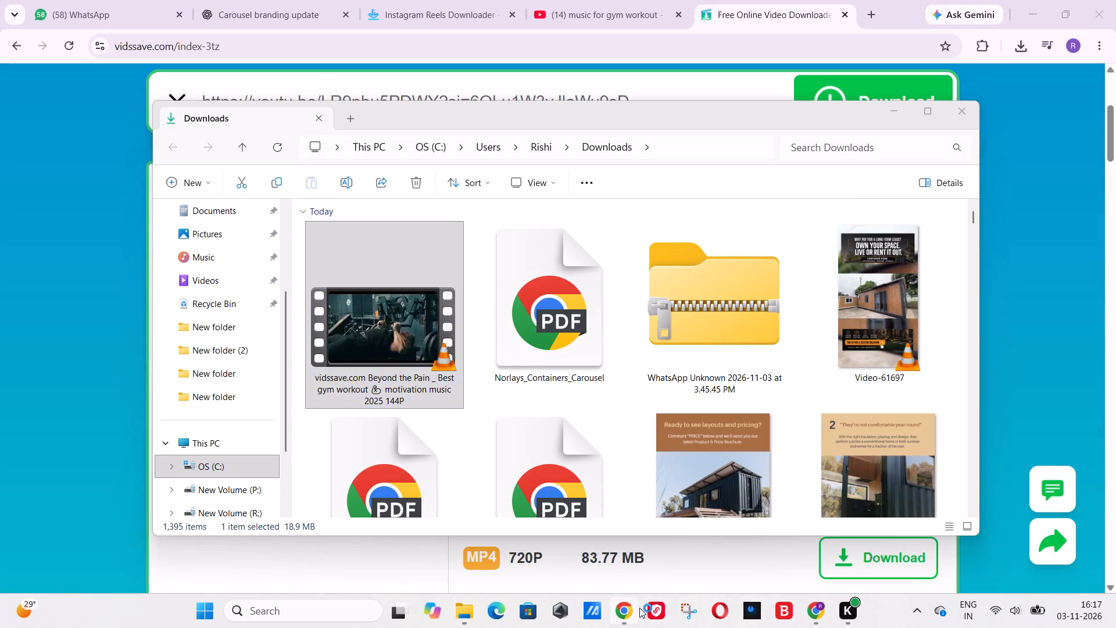